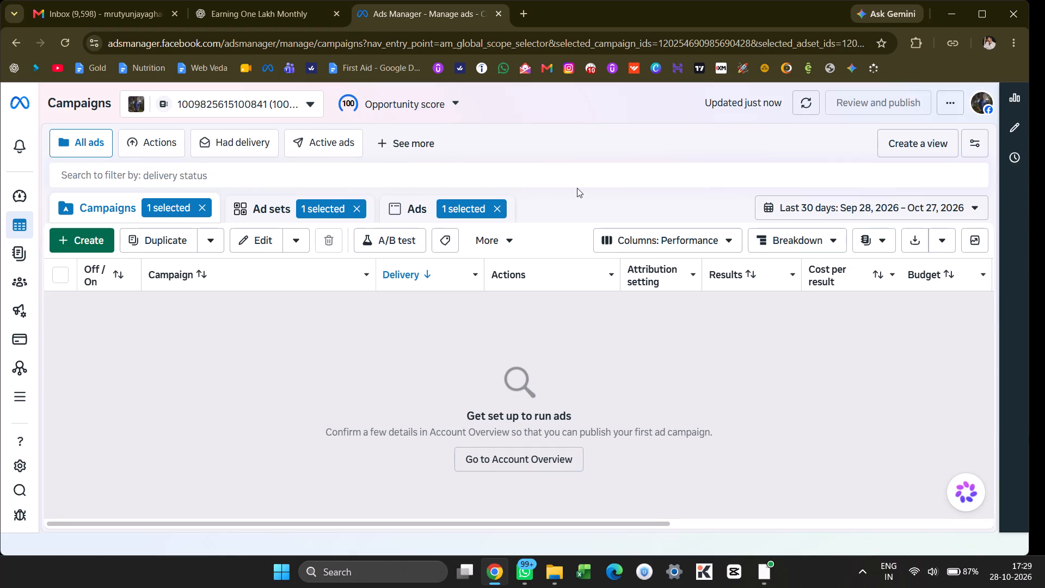
Switch to the DS Store ad account in the Digital Supercharge business portfolio.
left_click(302, 112)
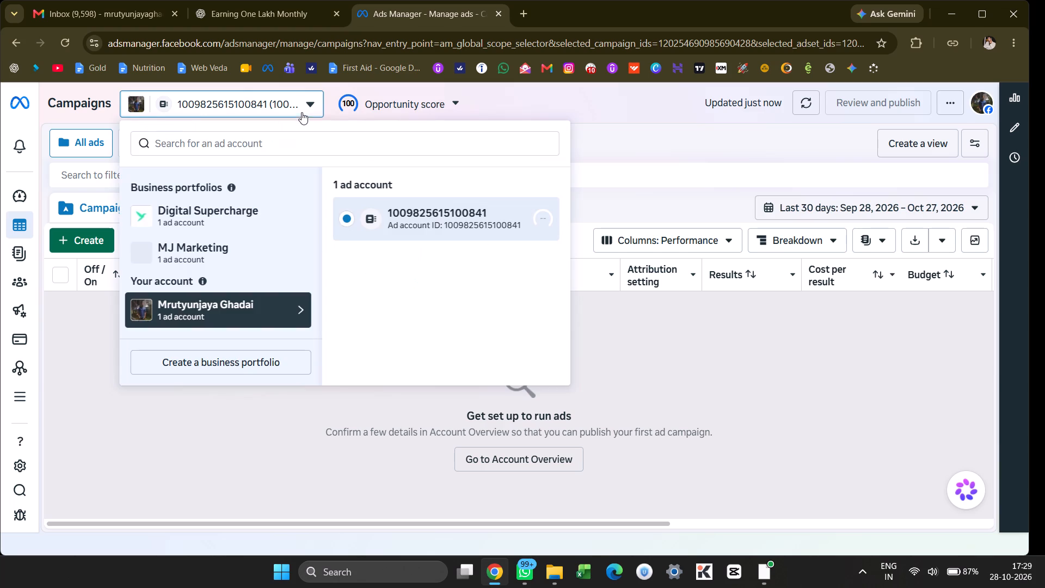
left_click(247, 235)
left_click(262, 216)
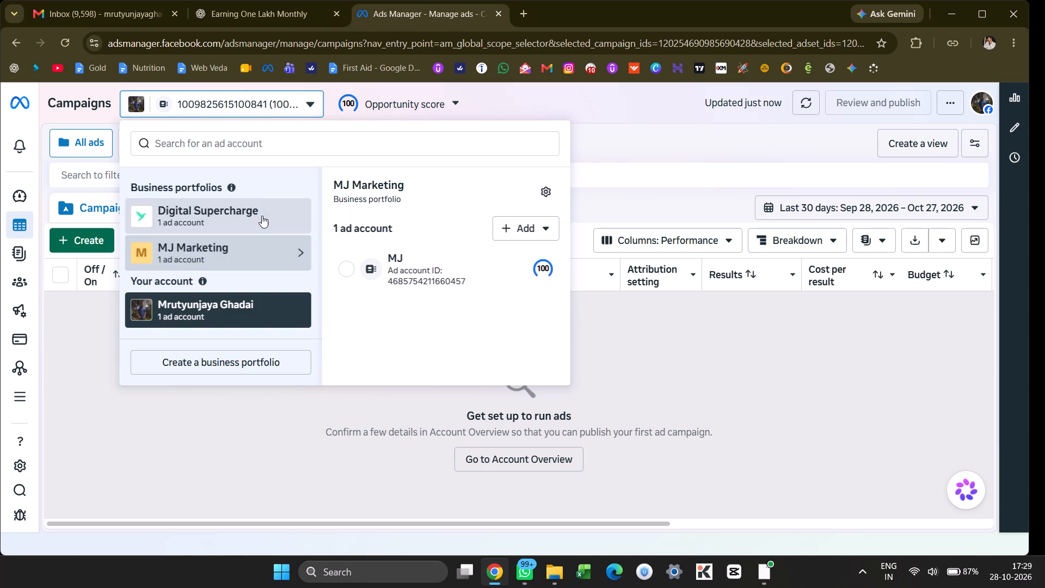
left_click(384, 262)
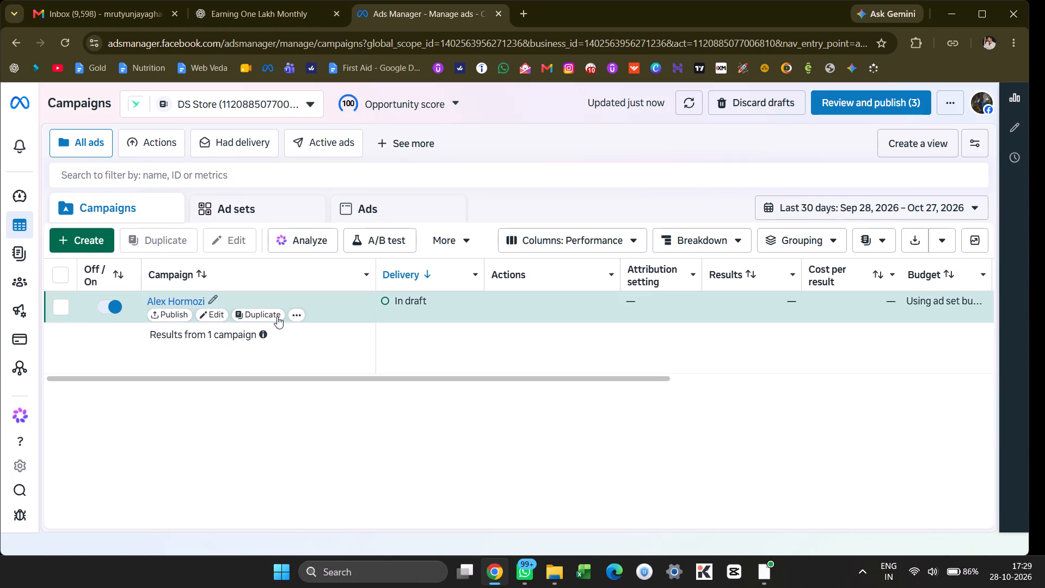
Open the Alex Hormozi draft campaign for editing and look over its campaign-level settings.
left_click(218, 313)
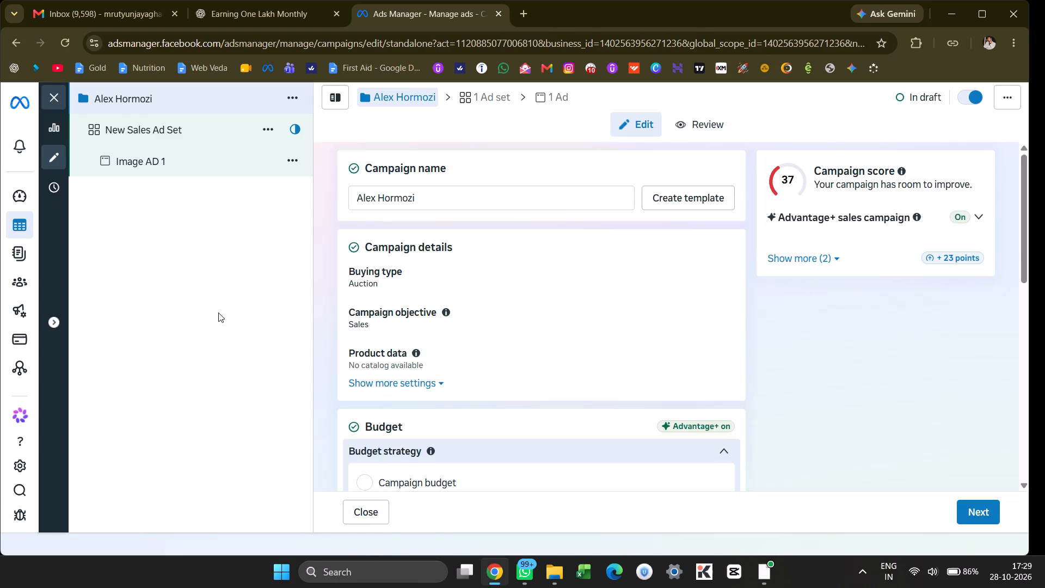
scroll(451, 289, "down", 3)
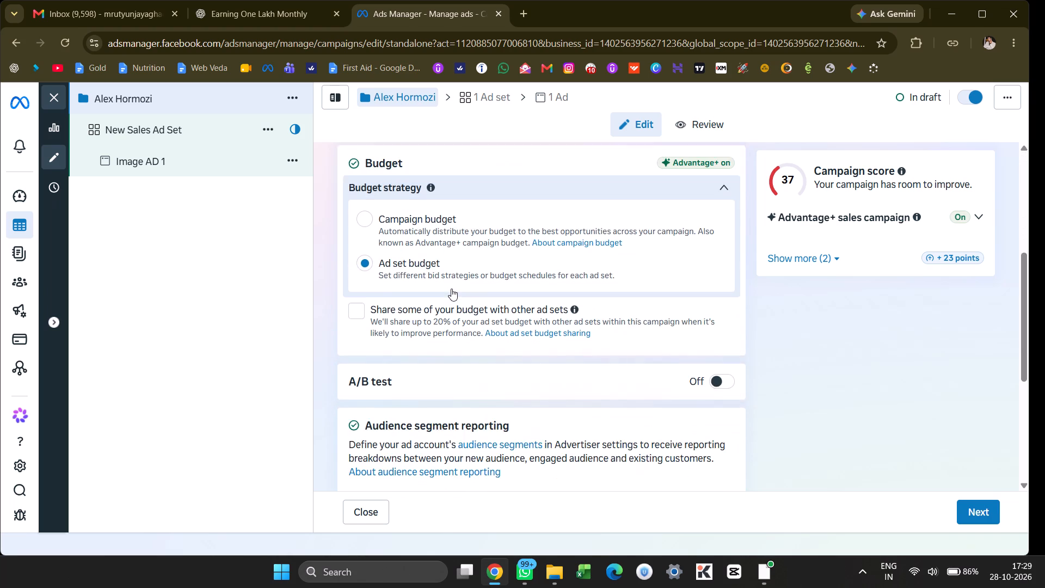
scroll(451, 289, "down", 2)
Open New Sales Ad Set and expand the campaign score recommendations to review them.
left_click(202, 129)
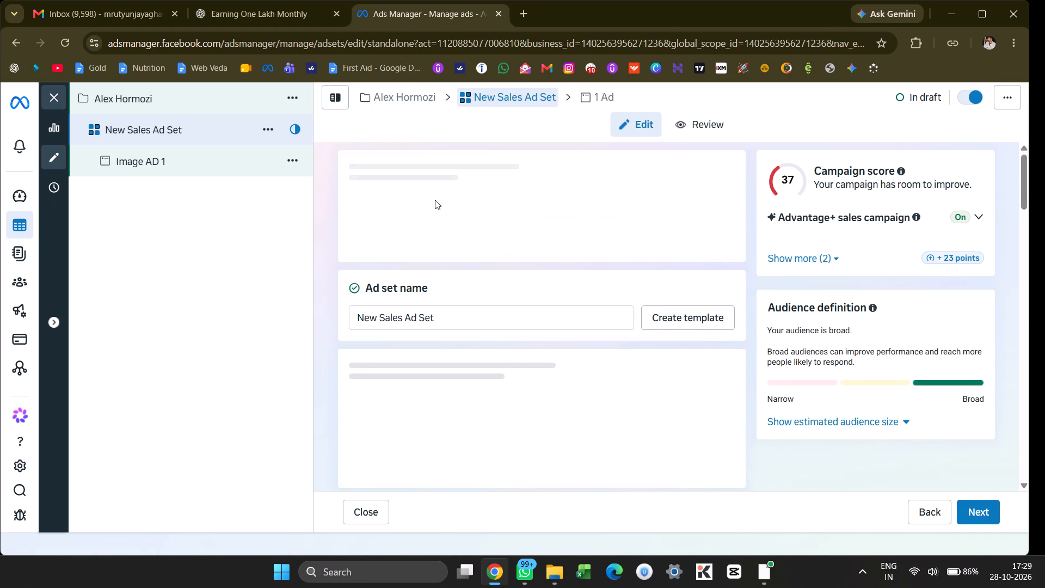
left_click(821, 262)
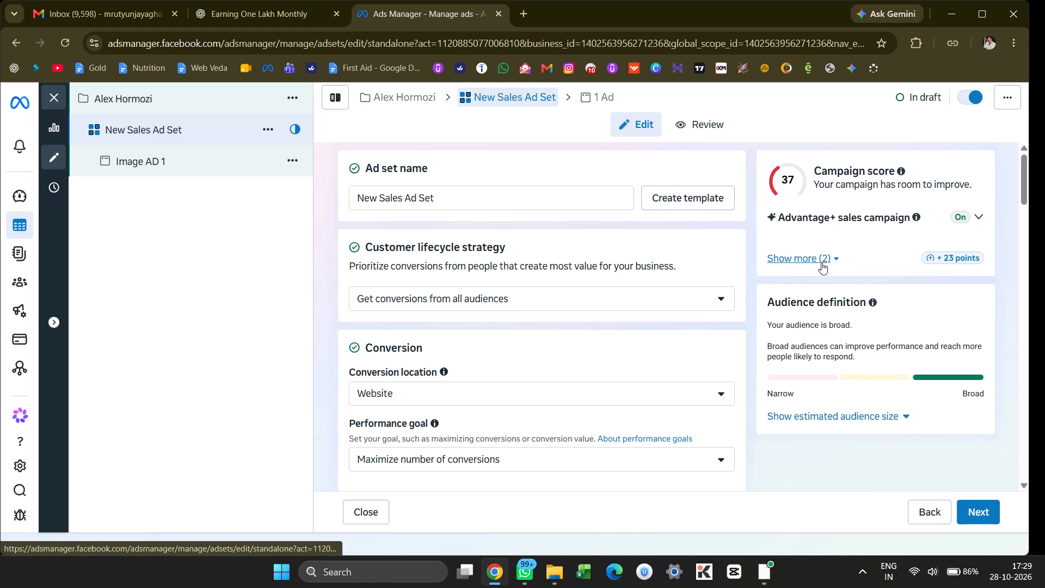
scroll(821, 262, "down", 3)
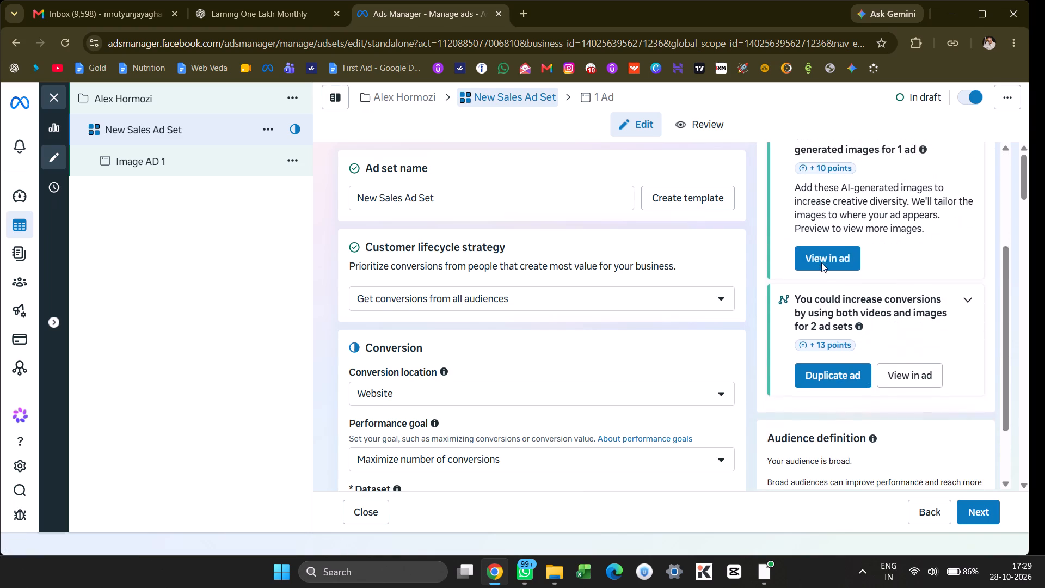
scroll(561, 271, "up", 1)
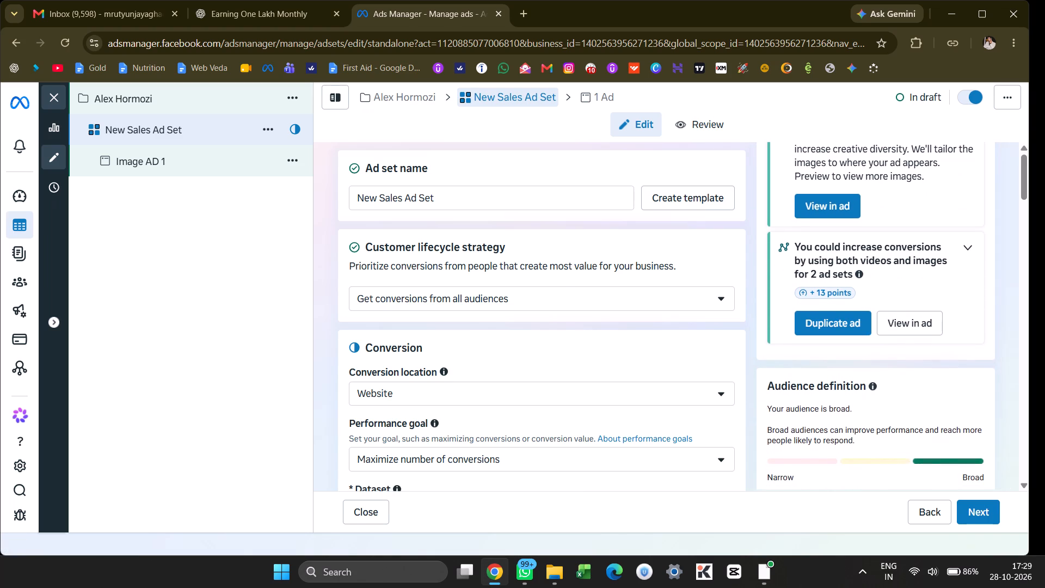
scroll(561, 271, "up", 1)
Examine the ad set's conversion, bidding, budget, schedule, audience and regulatory settings.
scroll(561, 271, "down", 2)
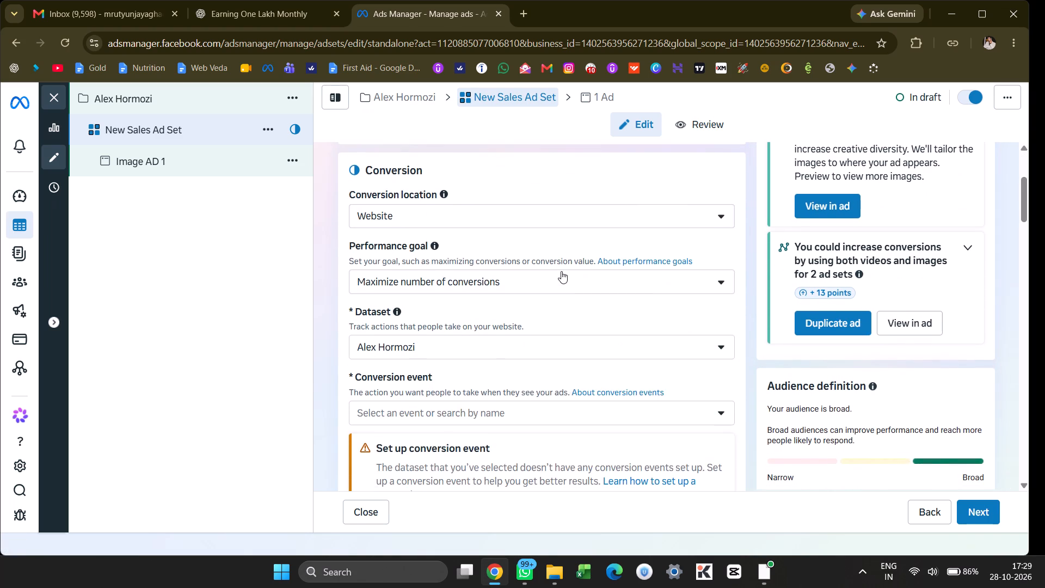
scroll(561, 271, "down", 3)
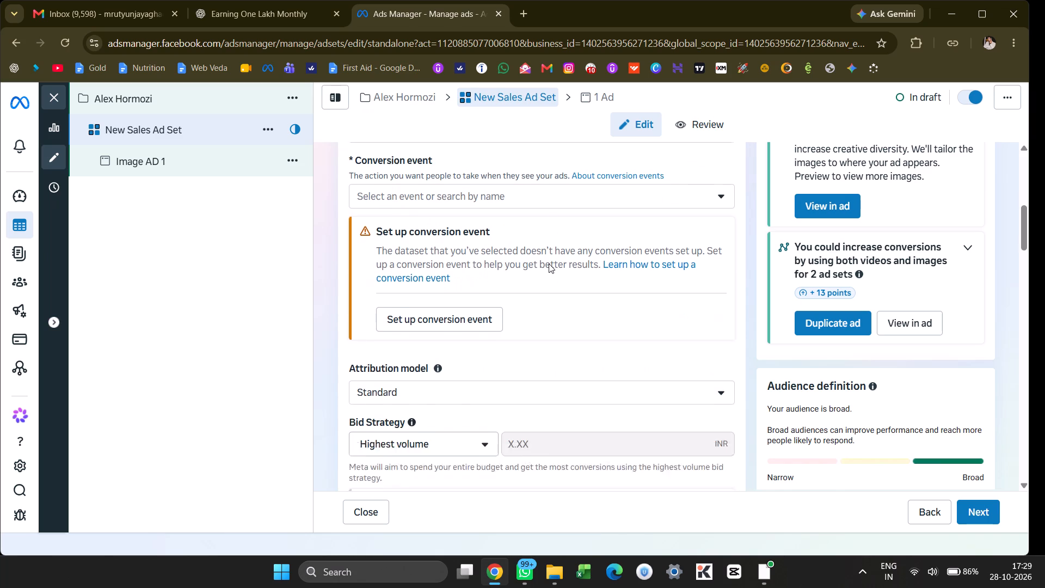
scroll(549, 264, "down", 4)
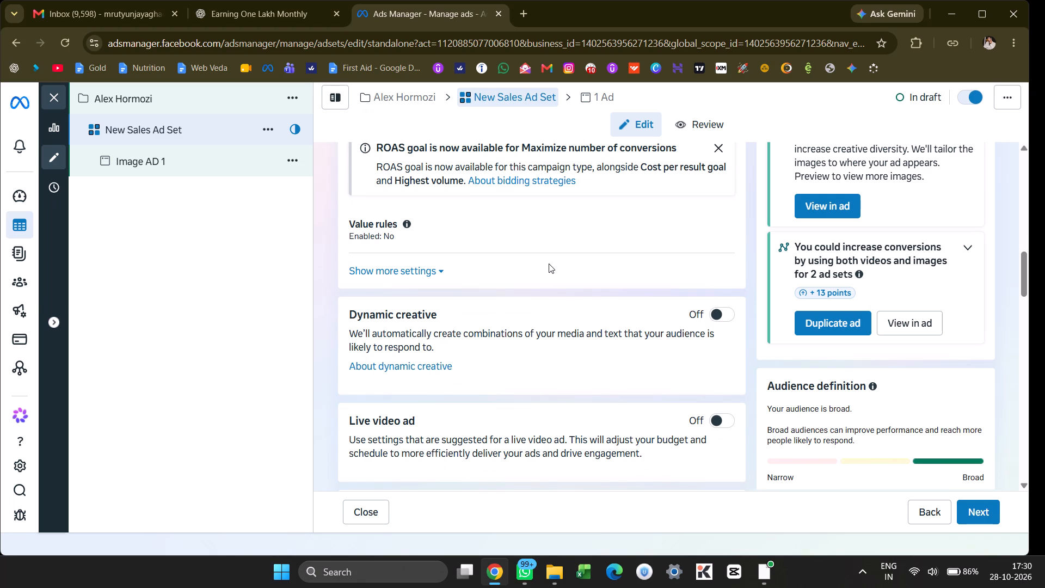
scroll(549, 264, "down", 3)
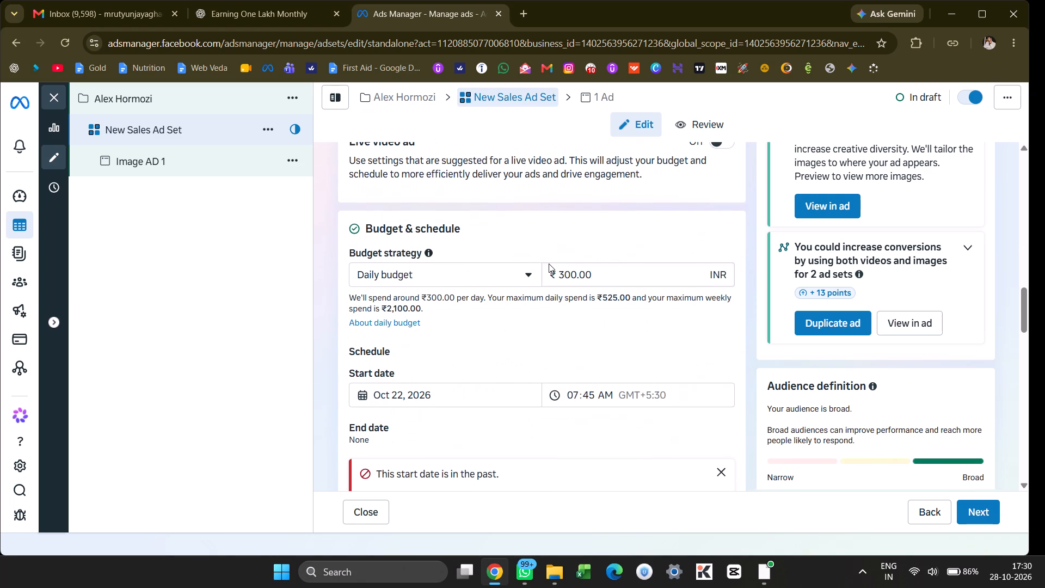
scroll(549, 264, "down", 4)
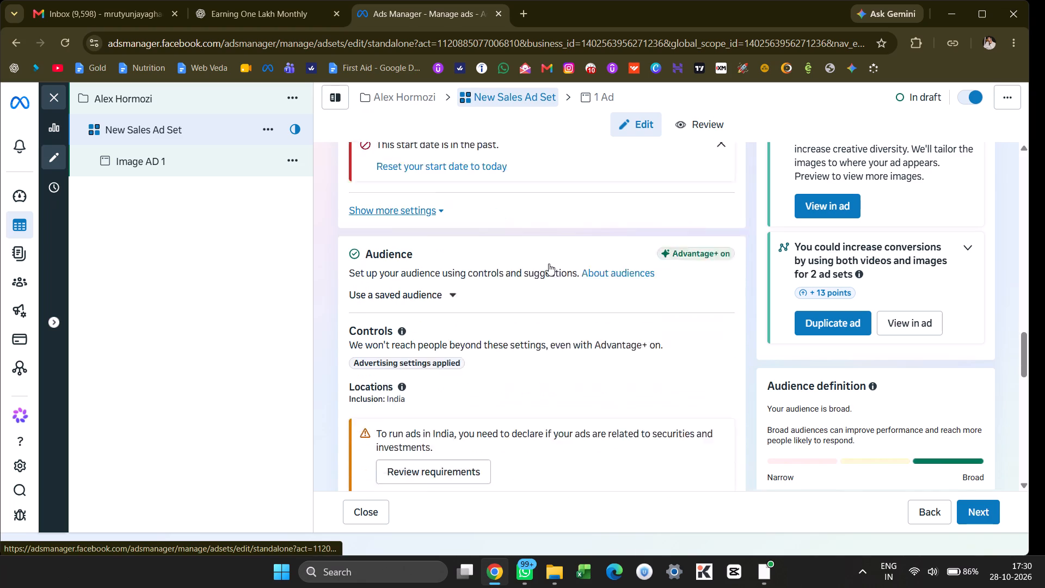
scroll(549, 264, "down", 3)
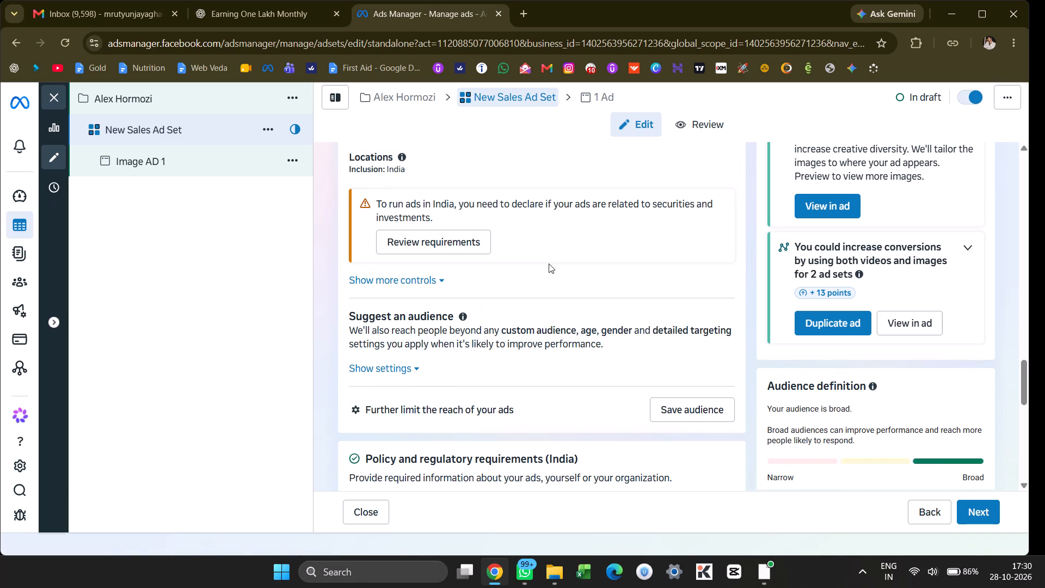
scroll(403, 283, "down", 1)
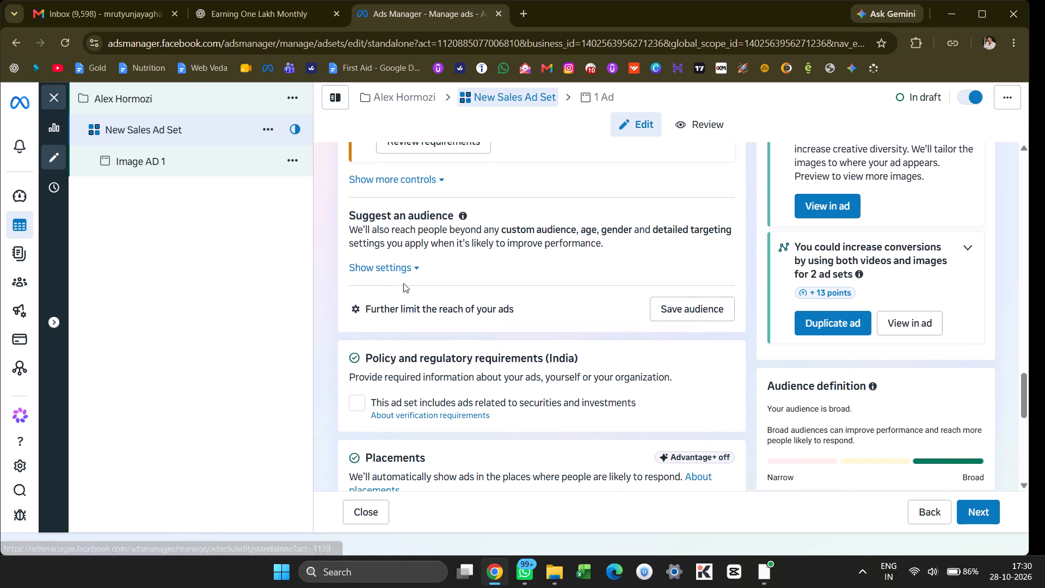
Open the options for further limiting ad reach and compare staying in the current setup with applying value rules.
left_click(445, 303)
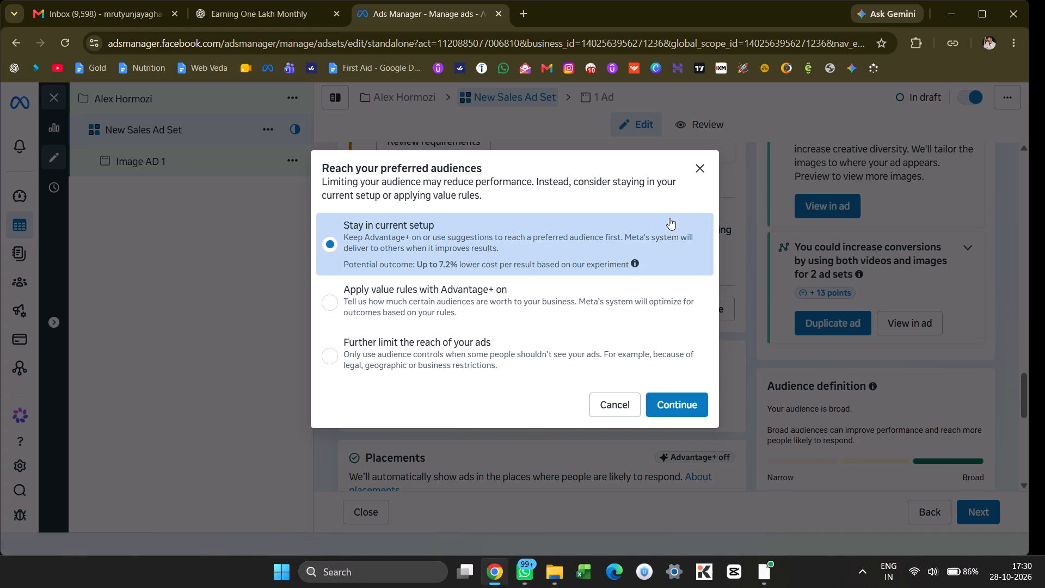
left_click(570, 317)
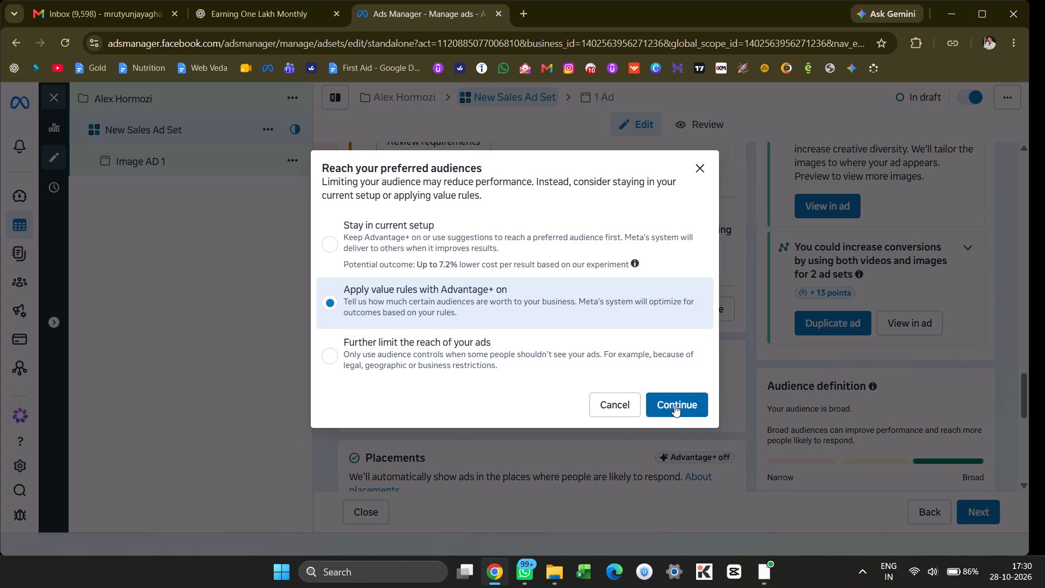
left_click(541, 271)
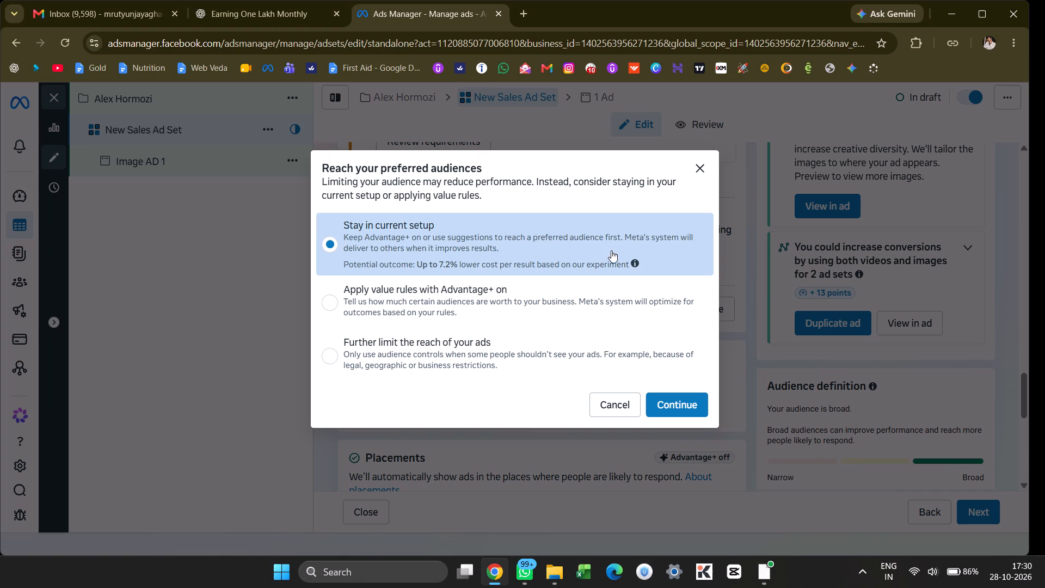
left_click(571, 311)
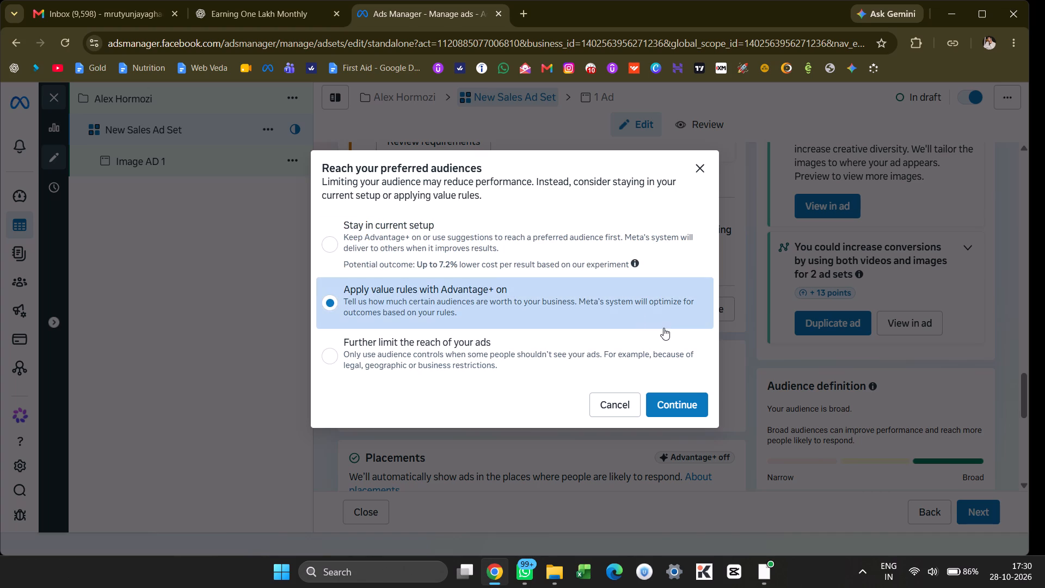
Choose to stay in the current setup for reaching preferred audiences and continue.
left_click(585, 274)
left_click(691, 401)
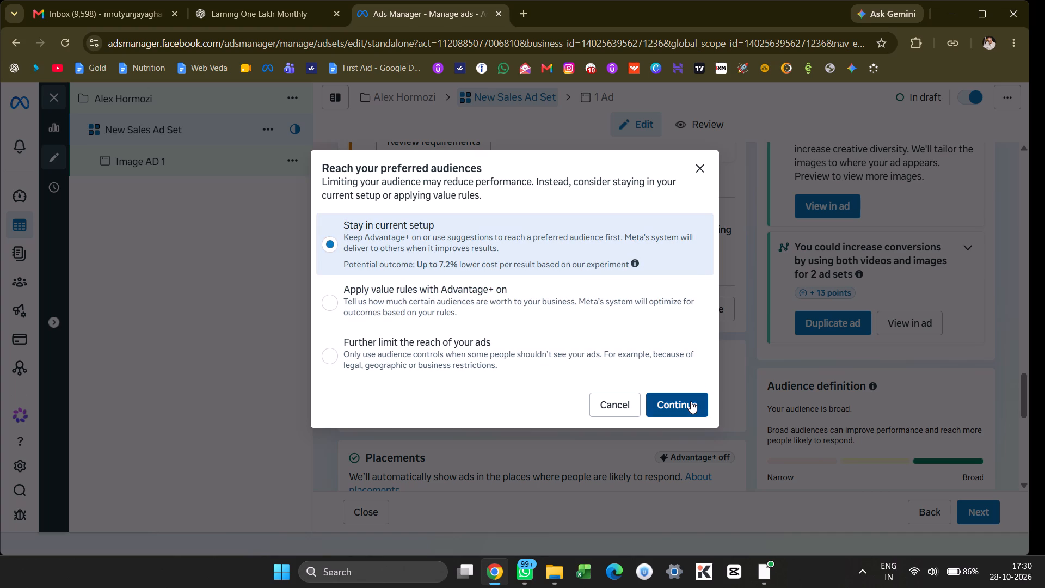
Look over the ad set's suggested audience, India regulatory requirements, placements, placement value rules and account controls.
scroll(546, 317, "up", 1)
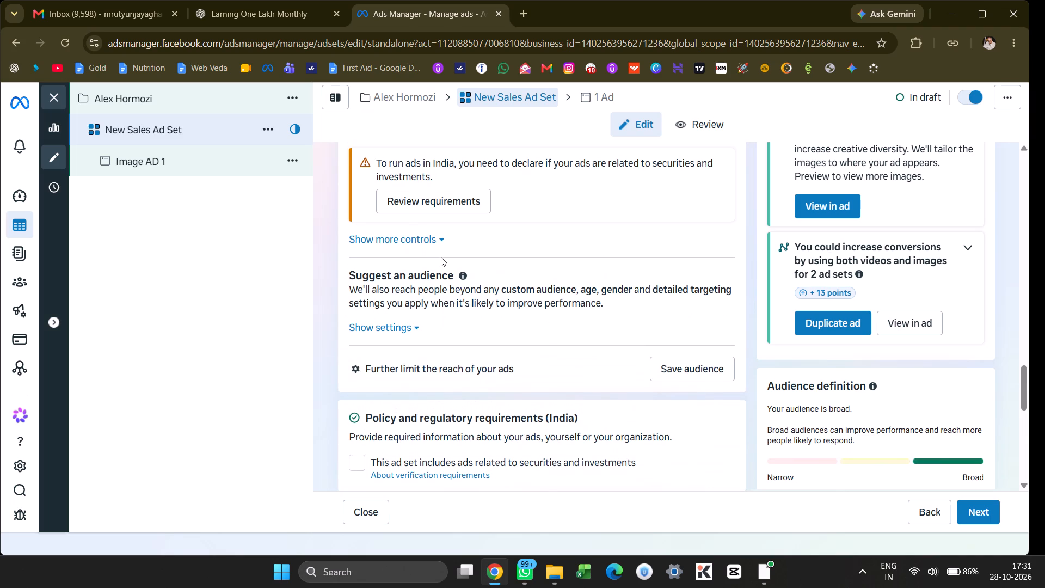
scroll(438, 259, "down", 6)
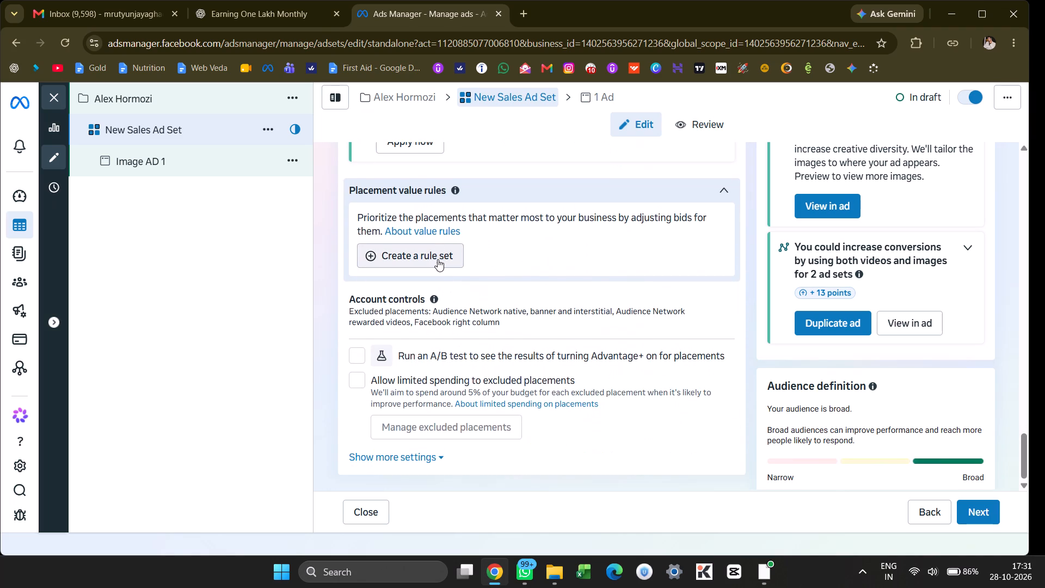
scroll(438, 259, "up", 4)
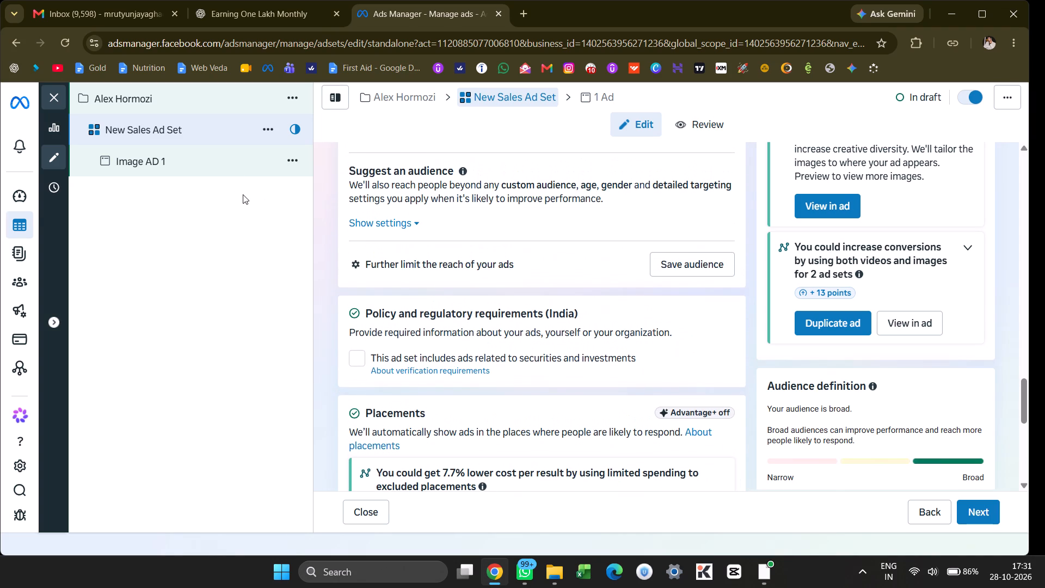
Open Image AD 1 and examine its identity settings and the full ad preview.
left_click(224, 155)
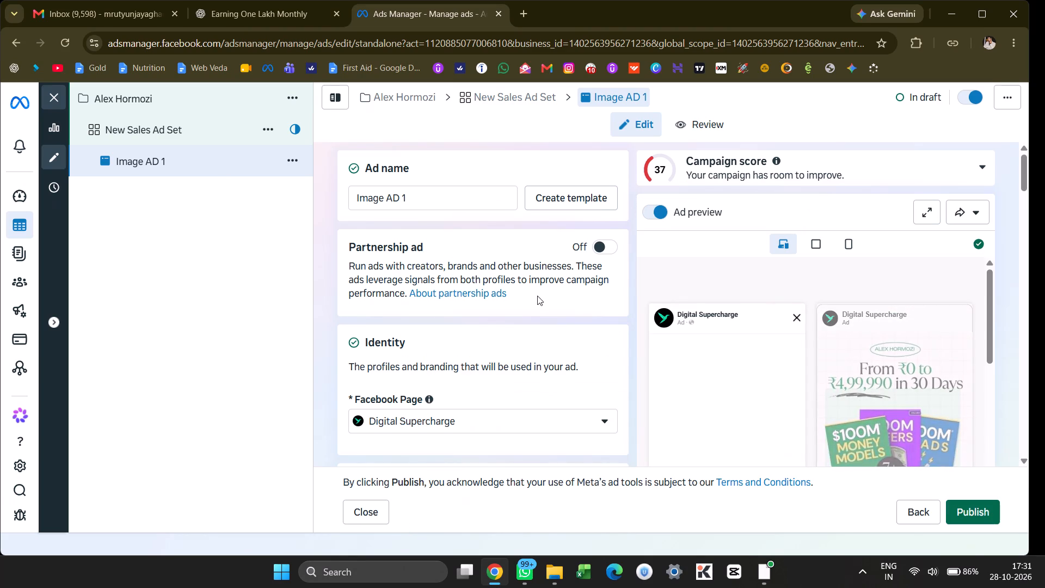
scroll(537, 296, "down", 3)
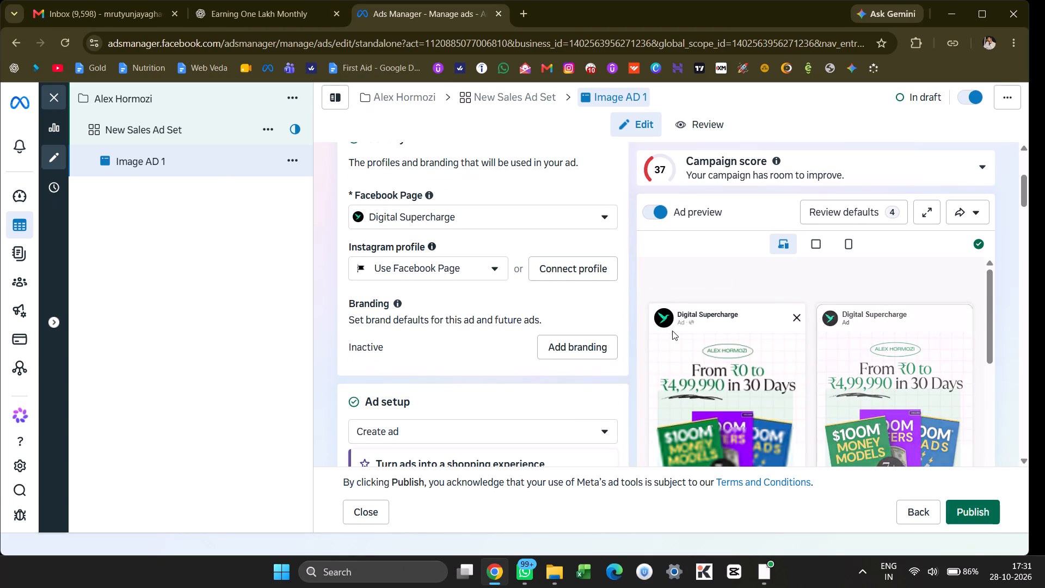
scroll(673, 335, "down", 2)
scroll(673, 335, "up", 1)
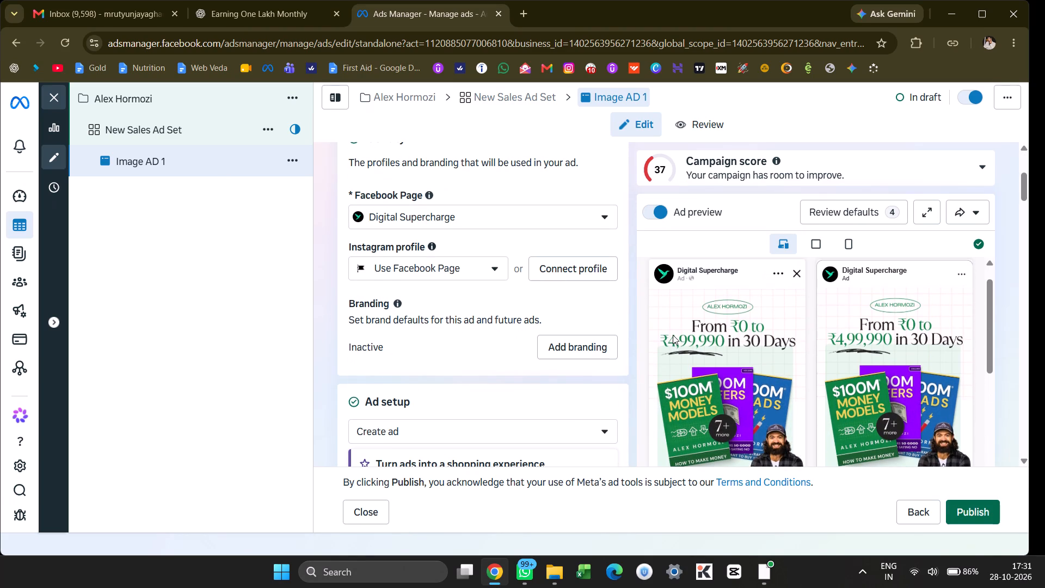
scroll(673, 335, "down", 1)
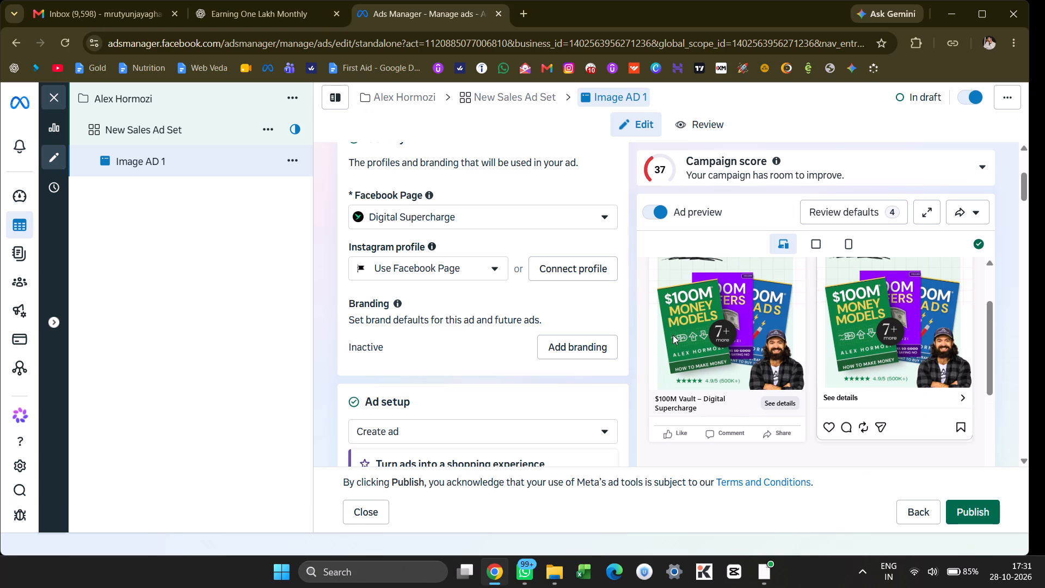
scroll(673, 335, "down", 1)
scroll(673, 335, "up", 7)
scroll(480, 299, "up", 1)
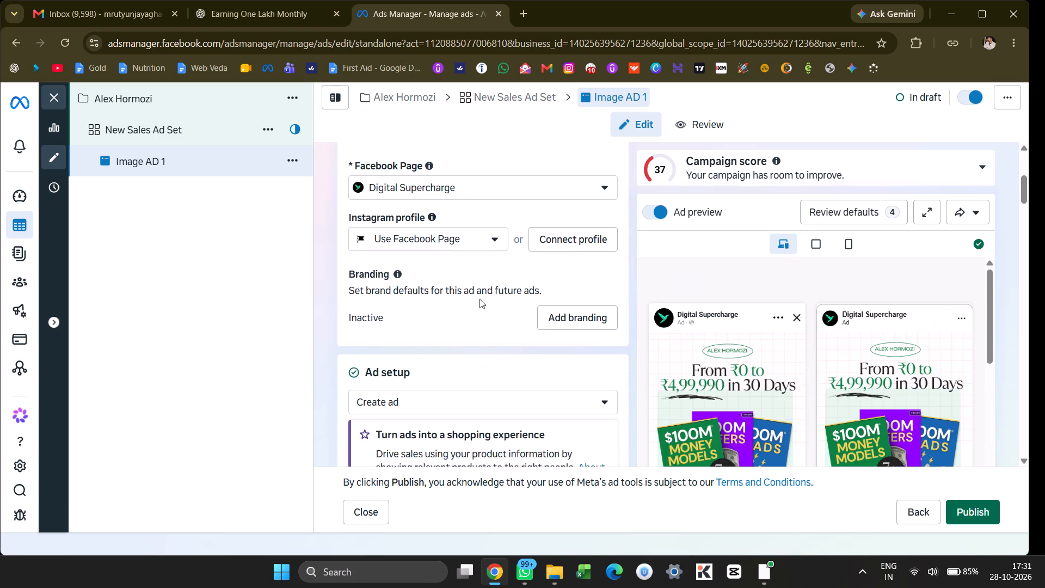
Examine the ad's setup, creative source, format, multi-advertiser and website destination settings.
scroll(480, 299, "up", 1)
scroll(480, 299, "down", 3)
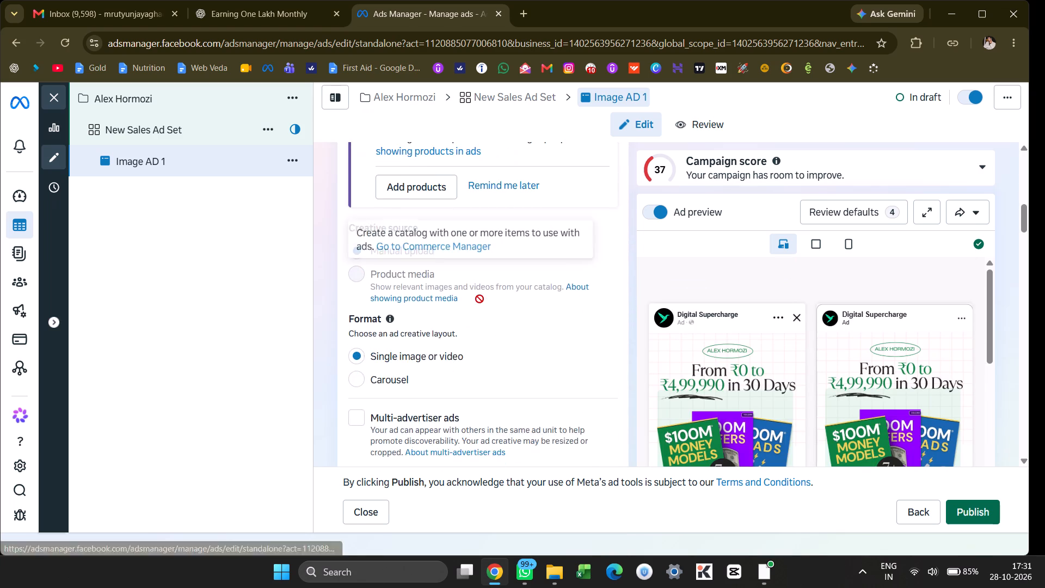
scroll(480, 299, "down", 4)
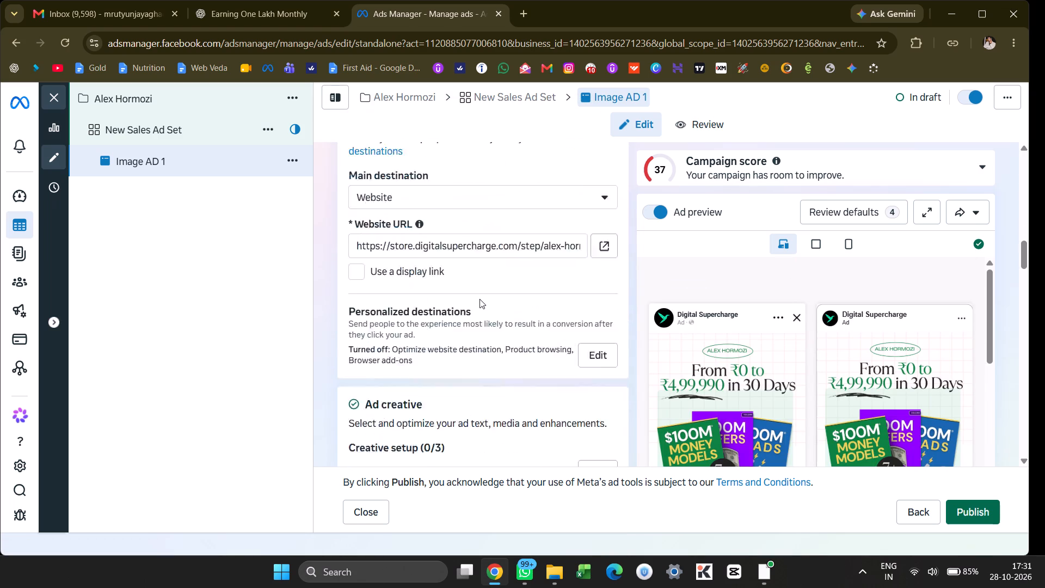
Examine the ad creative section, covering media, format display options, primary text, headline, description and call to action.
scroll(480, 299, "down", 3)
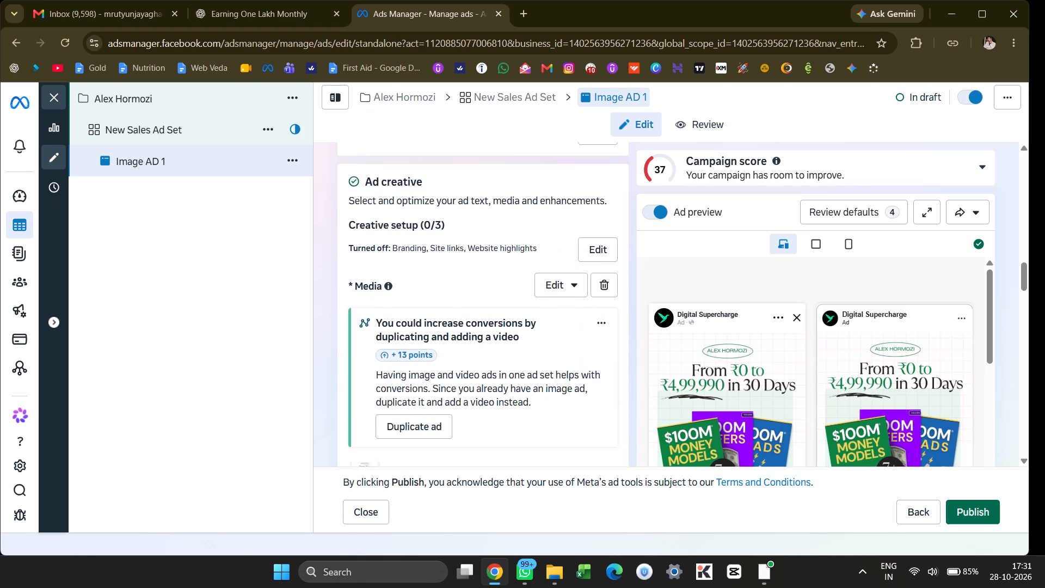
scroll(480, 299, "down", 4)
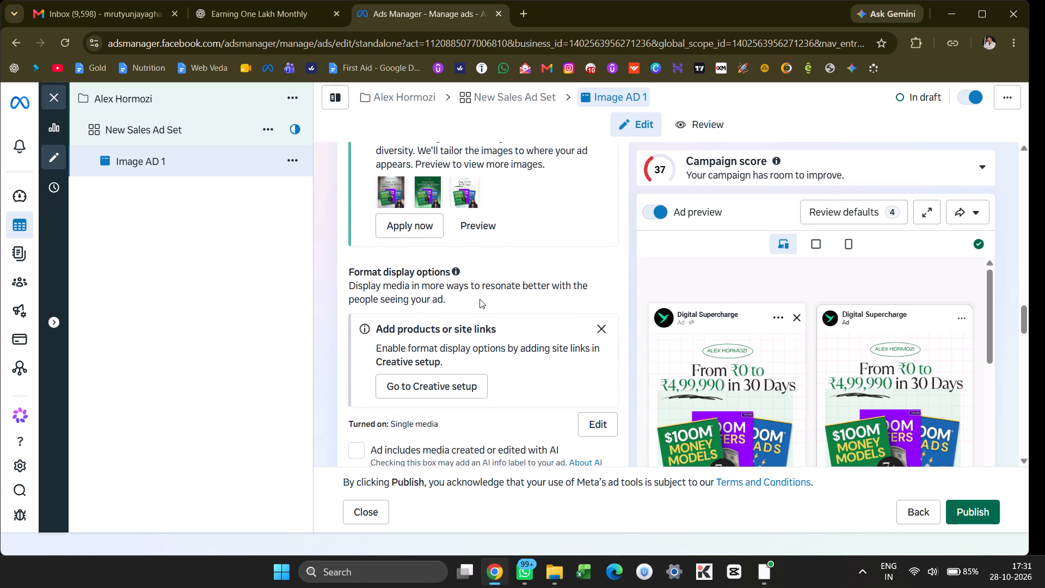
scroll(480, 299, "down", 2)
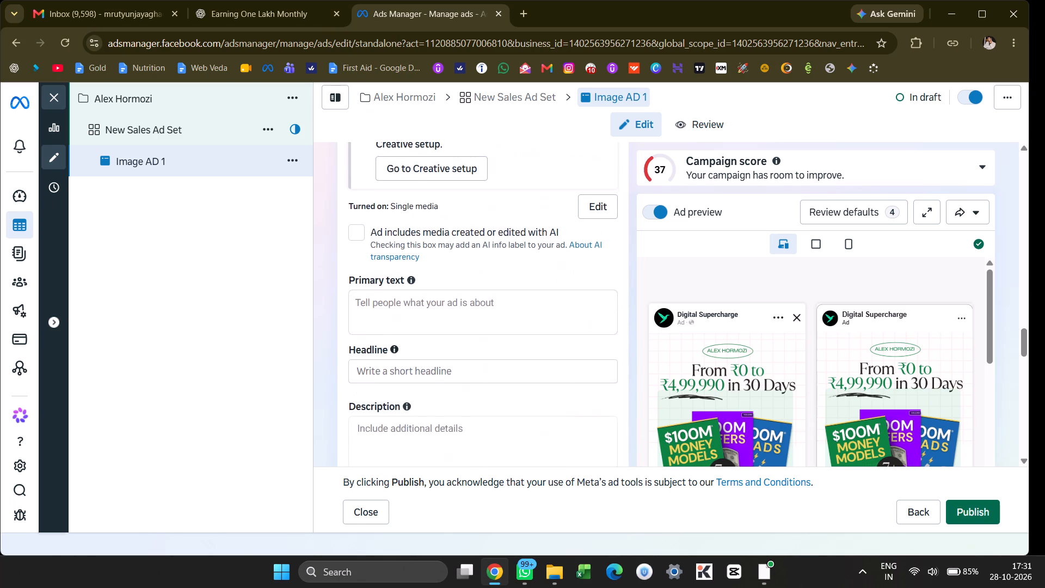
scroll(480, 299, "down", 1)
scroll(480, 299, "up", 1)
scroll(480, 299, "down", 1)
scroll(480, 299, "up", 1)
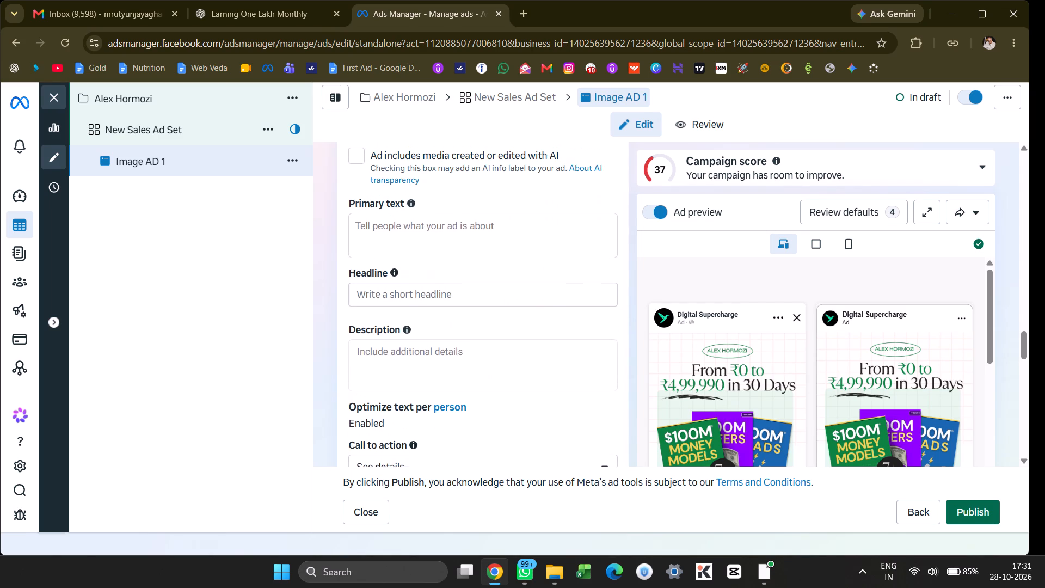
scroll(480, 299, "up", 1)
scroll(480, 299, "down", 1)
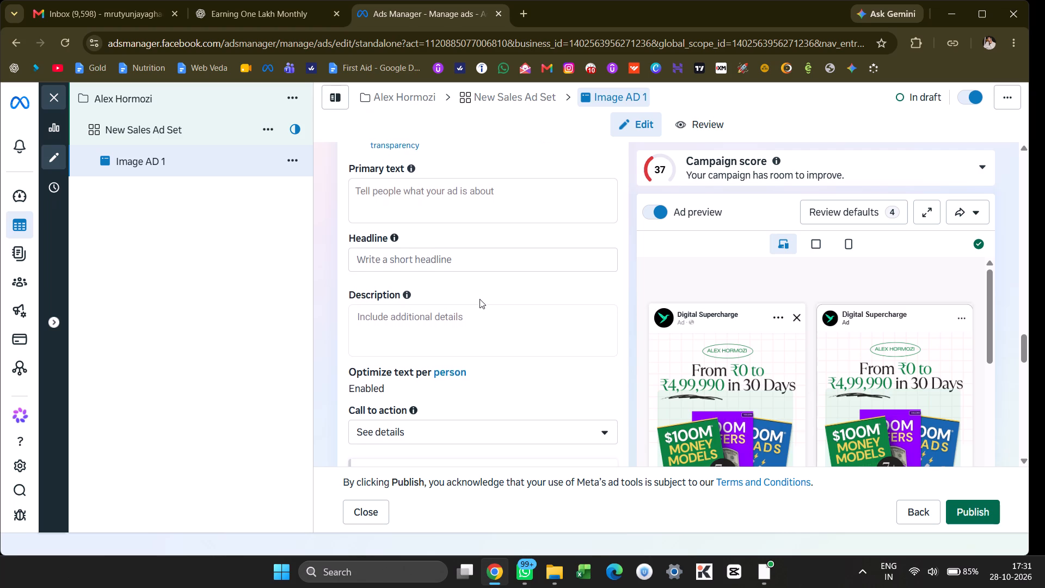
scroll(480, 299, "down", 1)
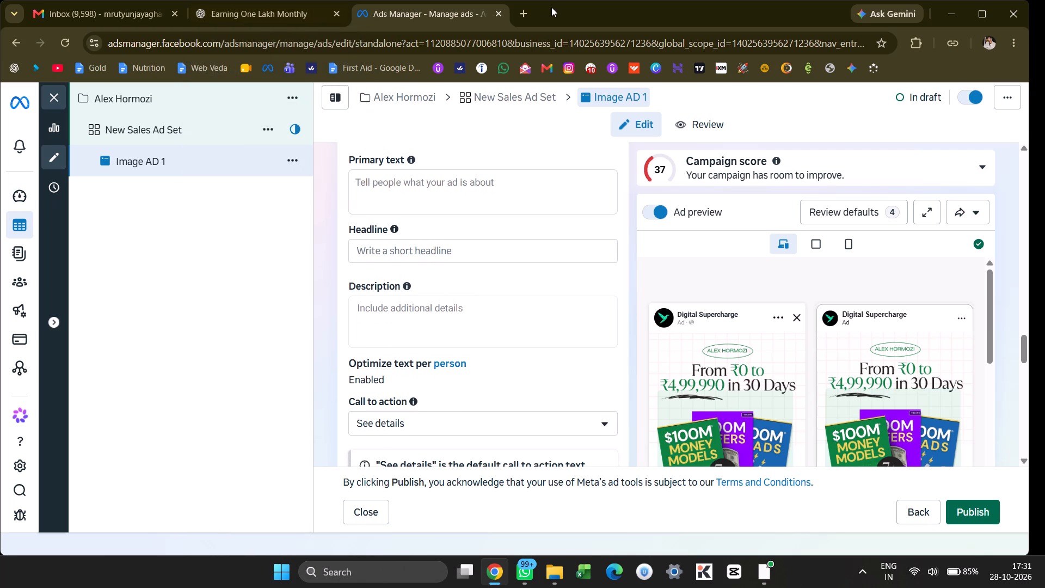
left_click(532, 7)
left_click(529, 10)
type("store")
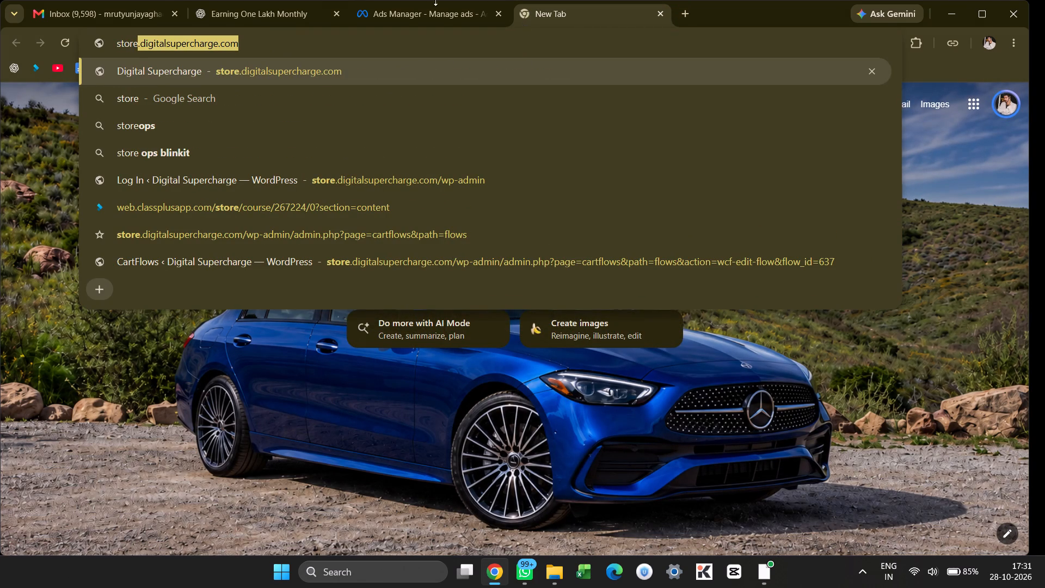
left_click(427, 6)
Set the call to action of Image AD 1 to Download.
scroll(490, 327, "down", 2)
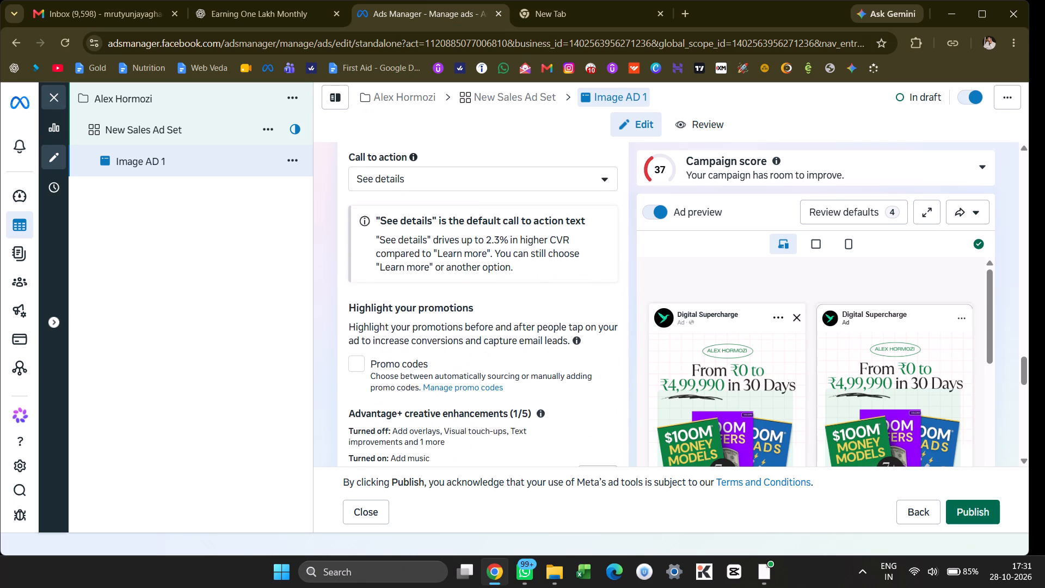
scroll(490, 327, "down", 1)
scroll(490, 327, "up", 2)
left_click(574, 258)
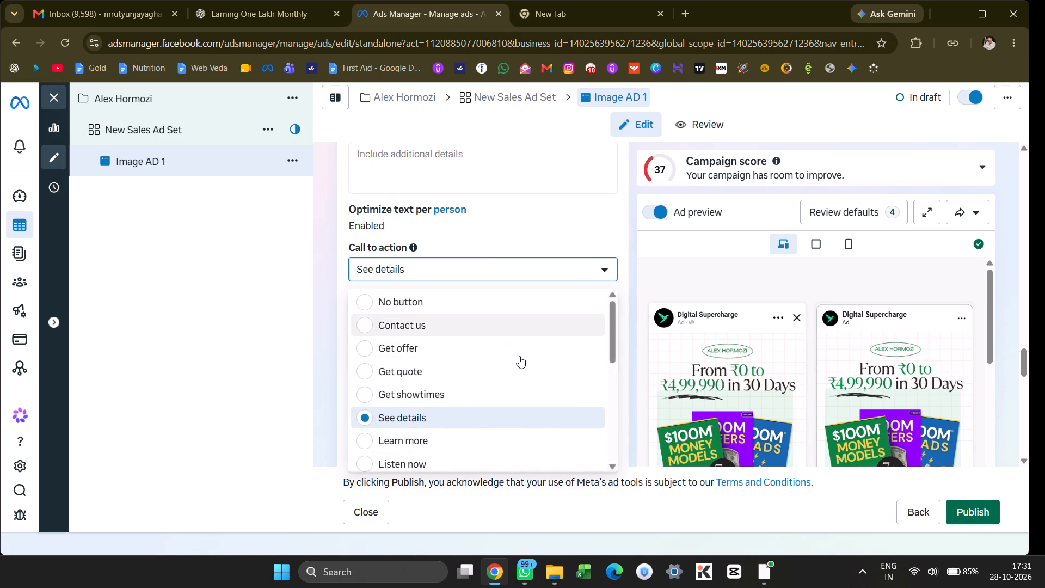
scroll(519, 356, "down", 4)
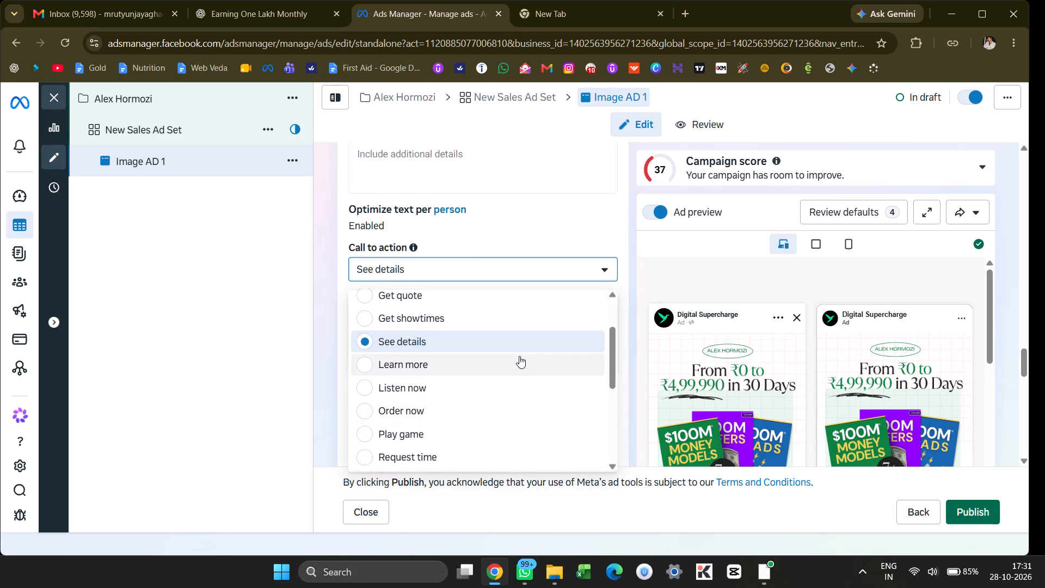
scroll(519, 356, "down", 4)
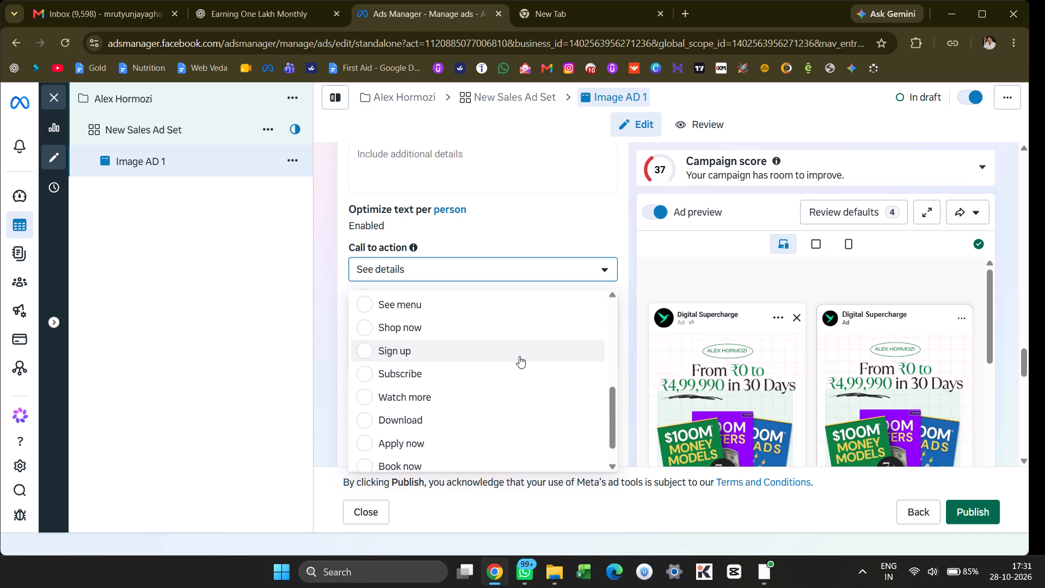
scroll(519, 356, "down", 2)
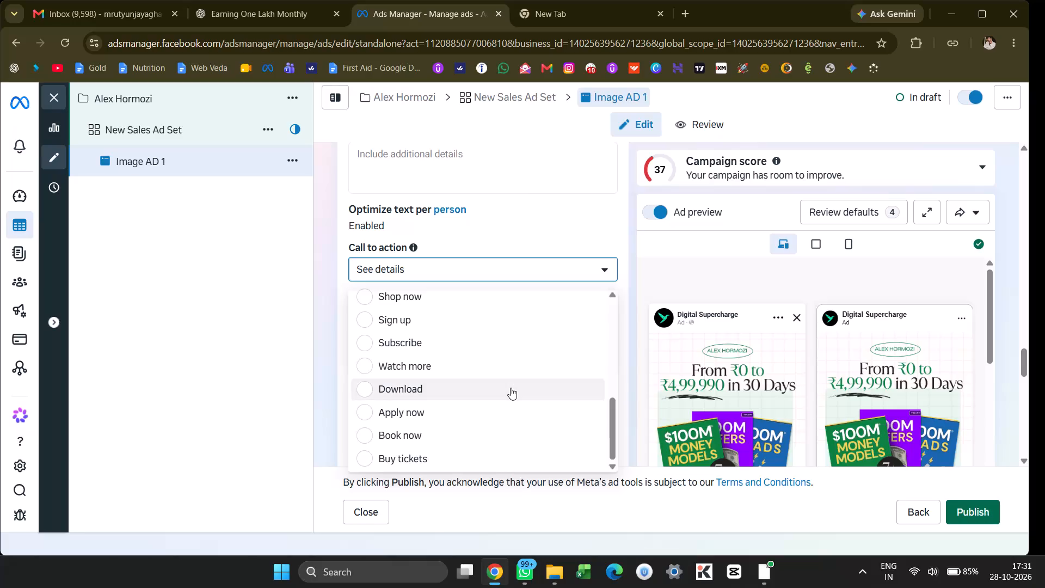
left_click(511, 388)
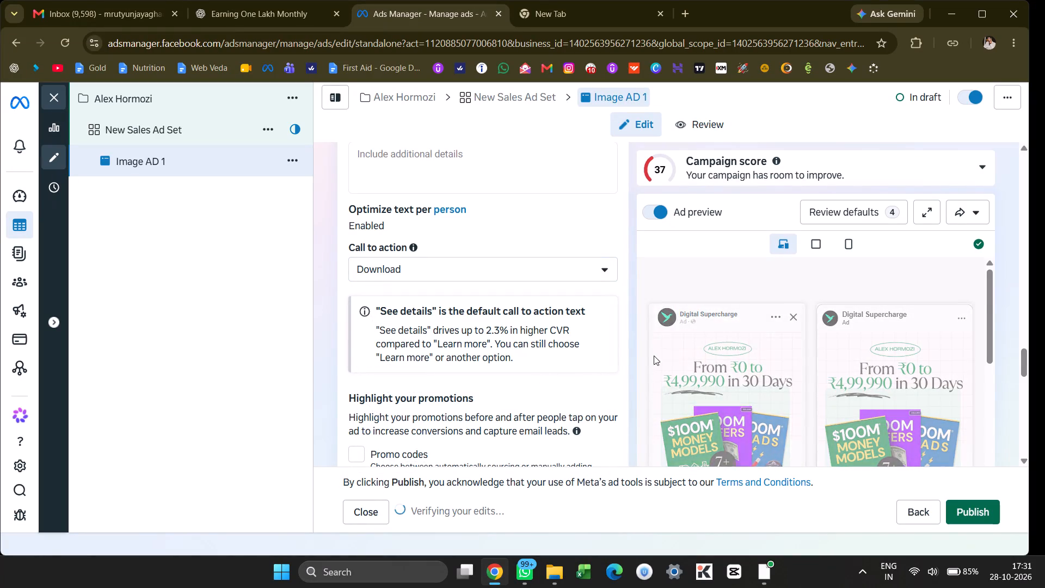
Check the call to action in the ad preview and look over the ad's text fields.
scroll(667, 351, "down", 1)
scroll(667, 351, "up", 1)
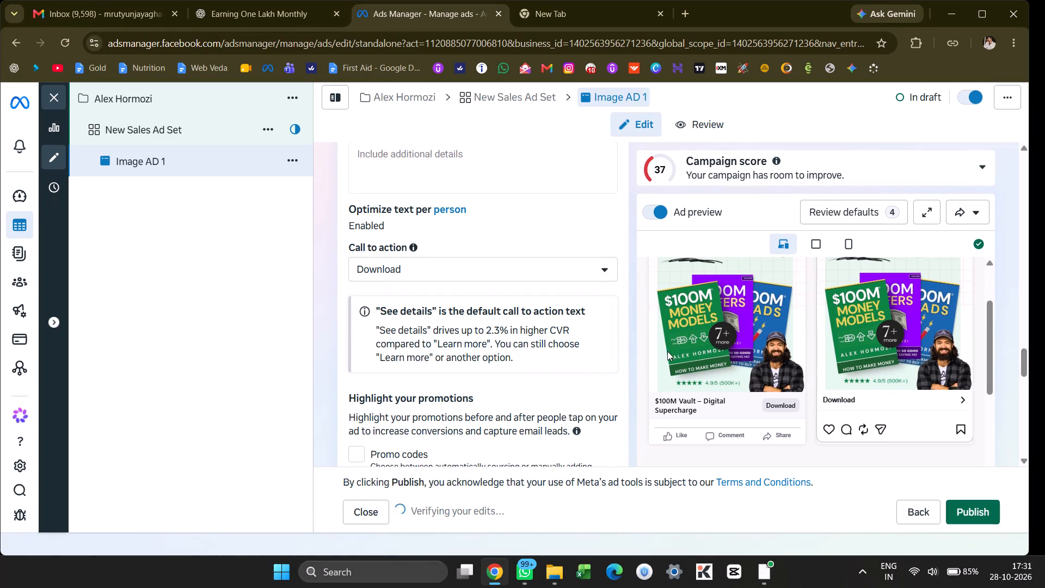
scroll(667, 351, "up", 1)
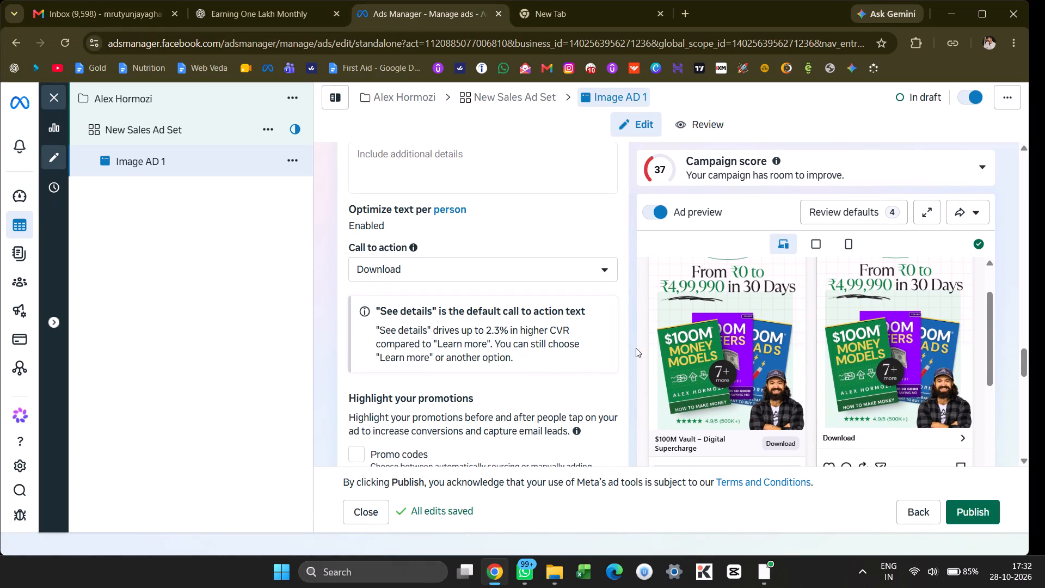
scroll(543, 329, "up", 2)
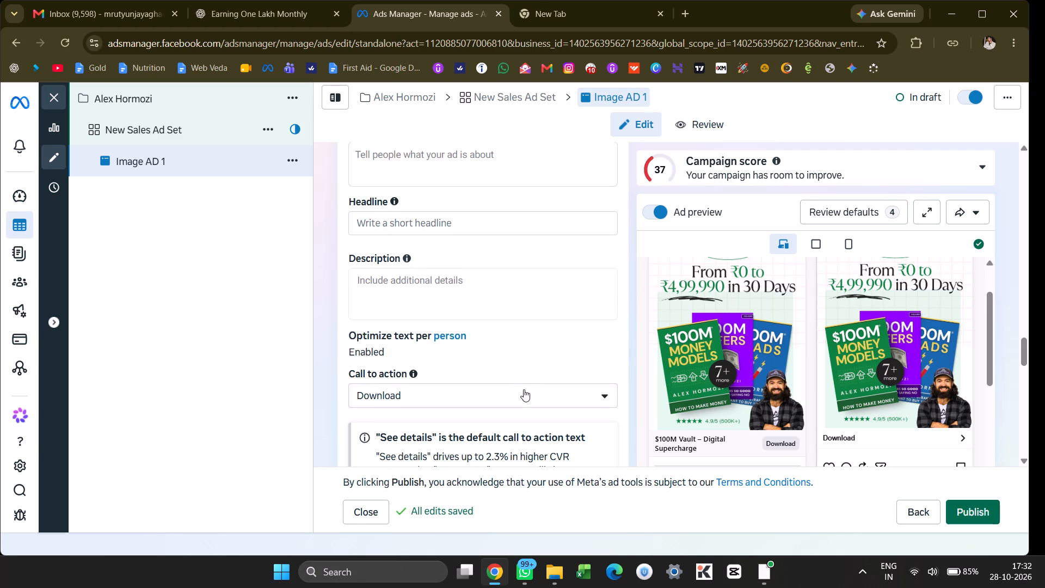
scroll(524, 389, "up", 1)
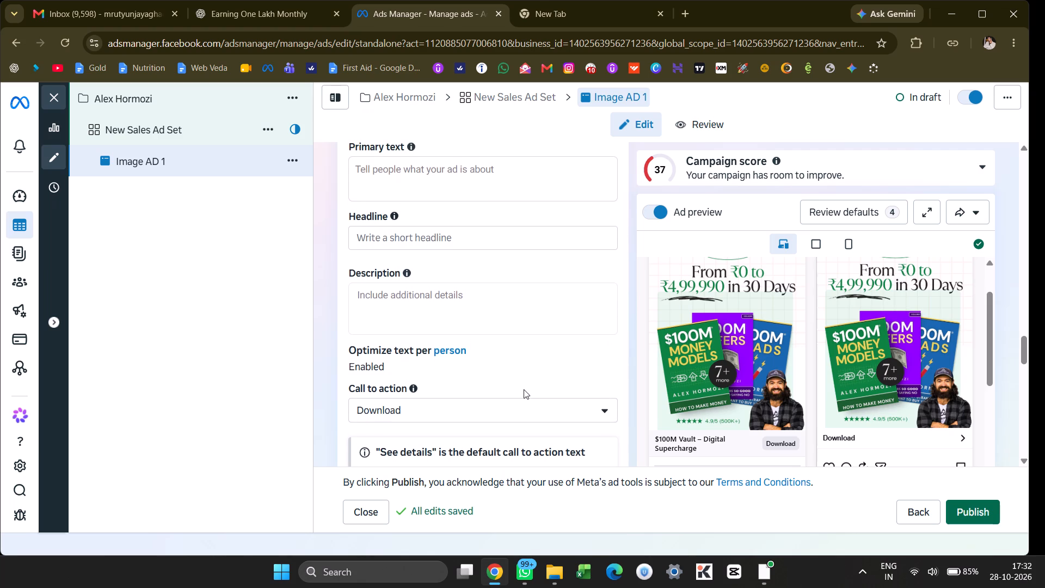
scroll(524, 389, "up", 4)
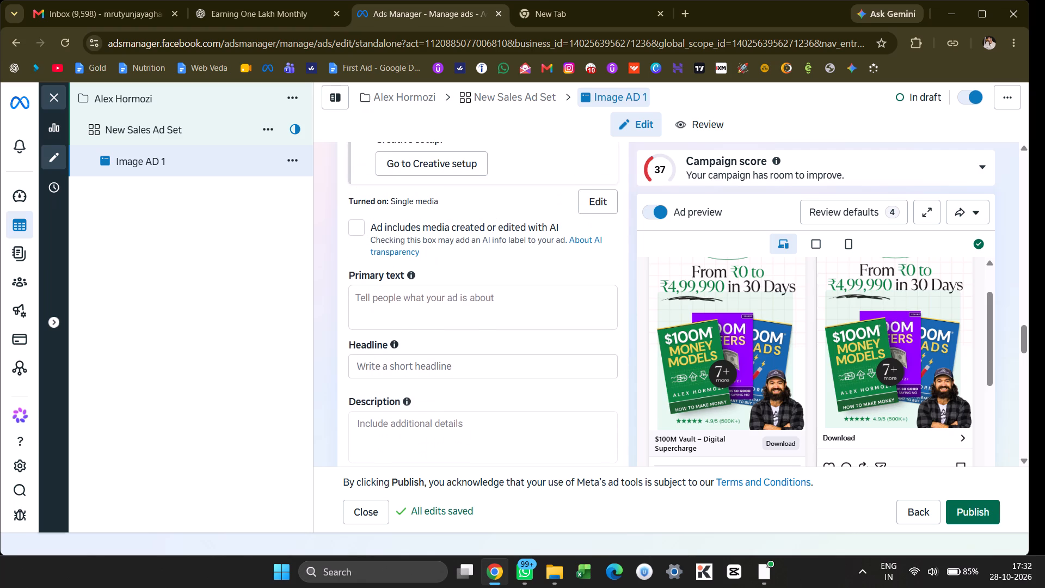
Examine the ad's primary text, creative enhancements, creative testing, event details and tracking settings.
left_click(475, 314)
scroll(475, 314, "down", 3)
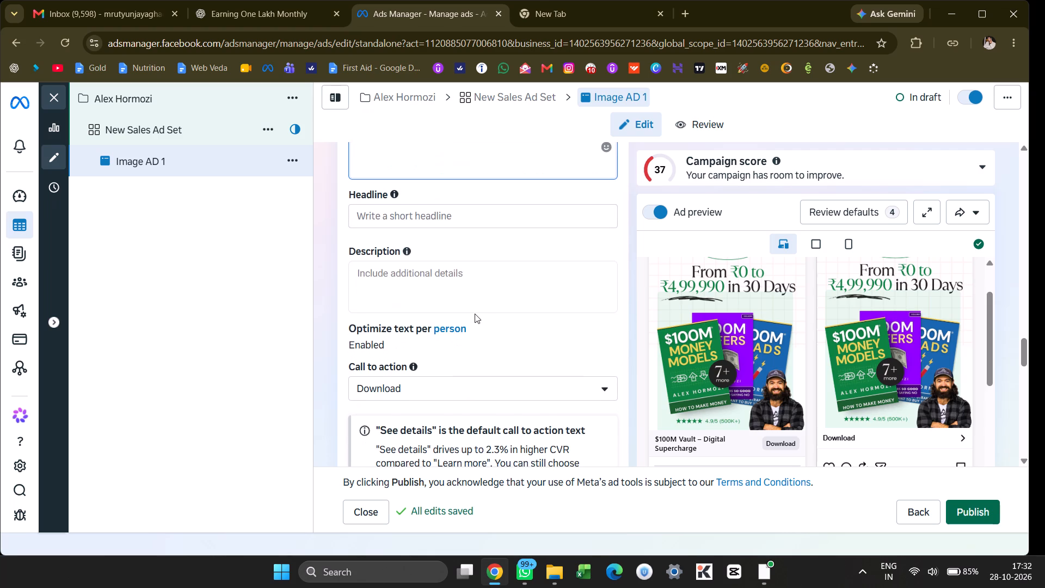
scroll(475, 314, "down", 4)
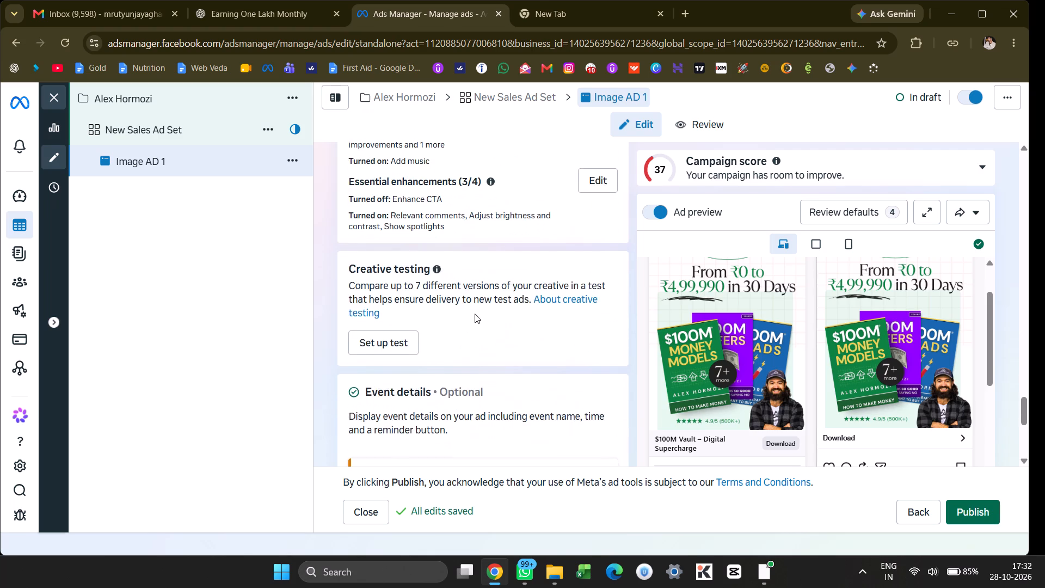
scroll(475, 314, "down", 4)
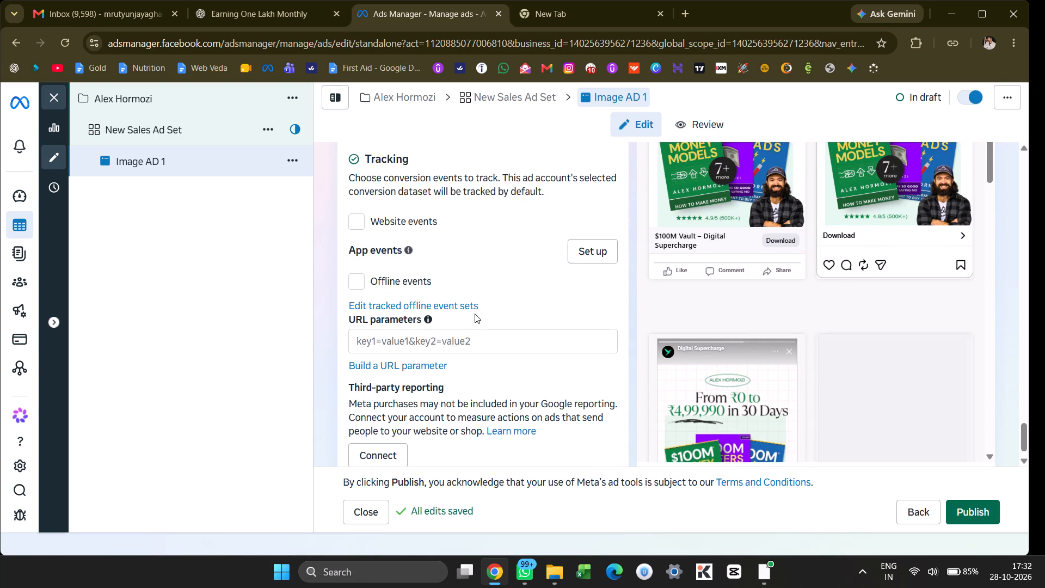
scroll(475, 314, "down", 1)
scroll(475, 314, "up", 3)
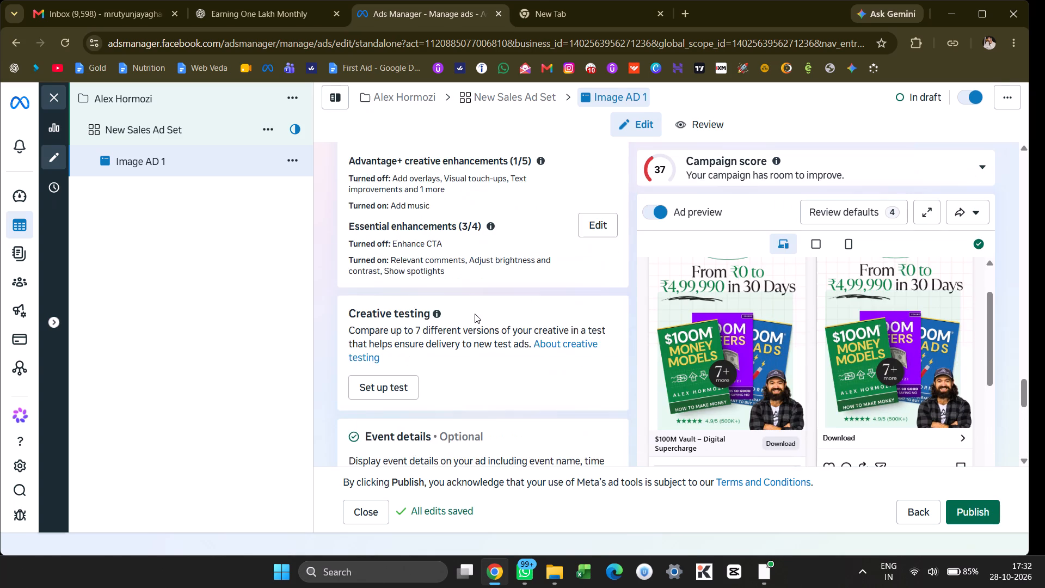
scroll(475, 314, "up", 5)
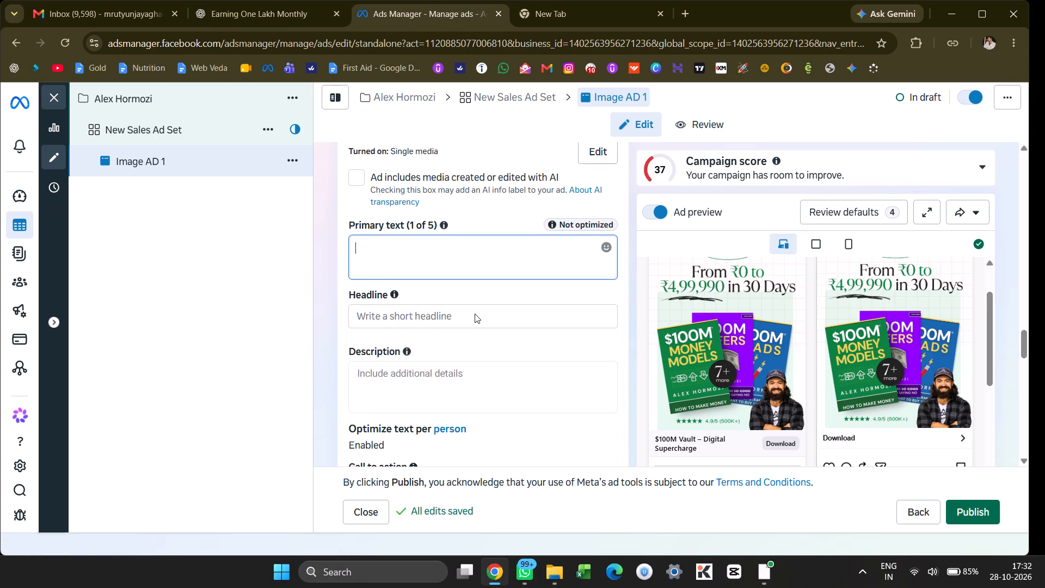
scroll(475, 314, "up", 2)
left_click(344, 323)
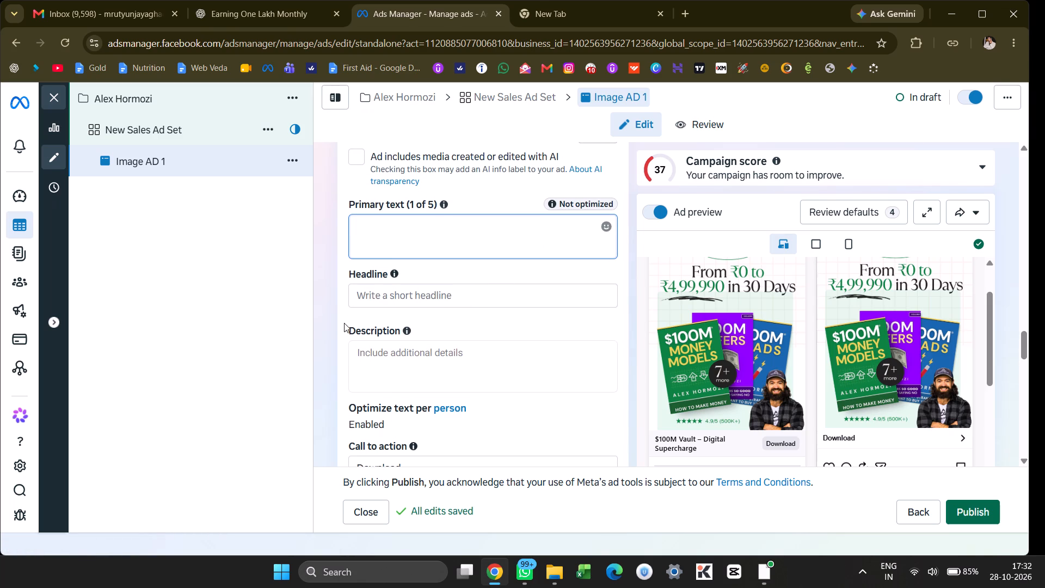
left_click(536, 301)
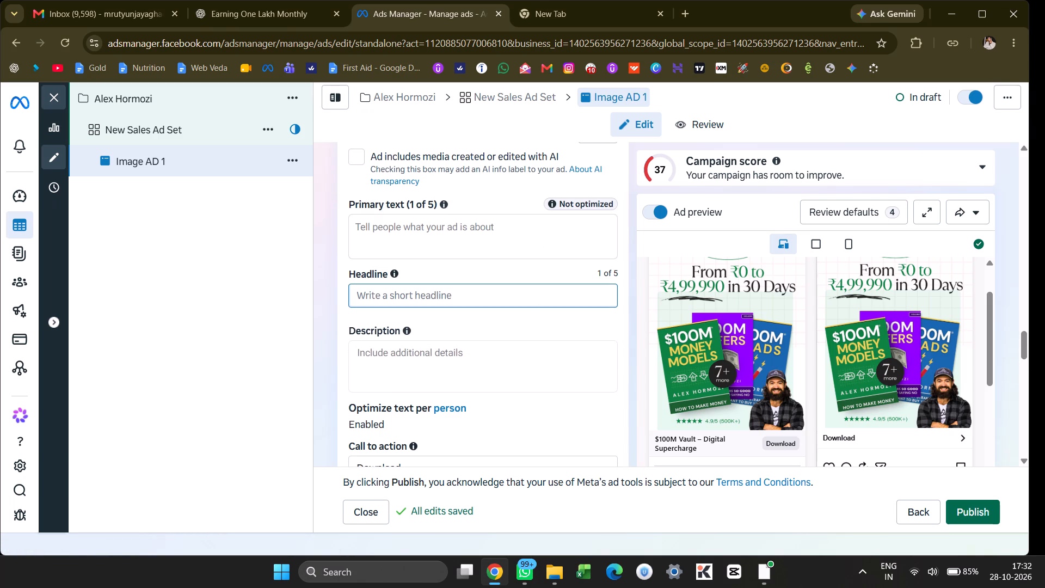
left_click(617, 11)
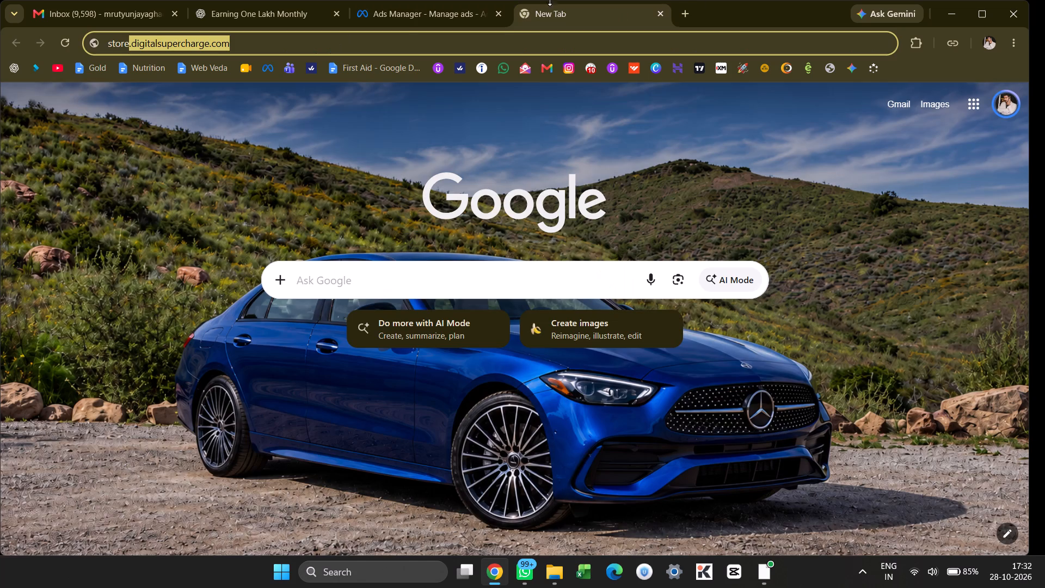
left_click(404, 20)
Open the website URL from the ad's Destination settings to preview the landing page.
scroll(456, 278, "up", 3)
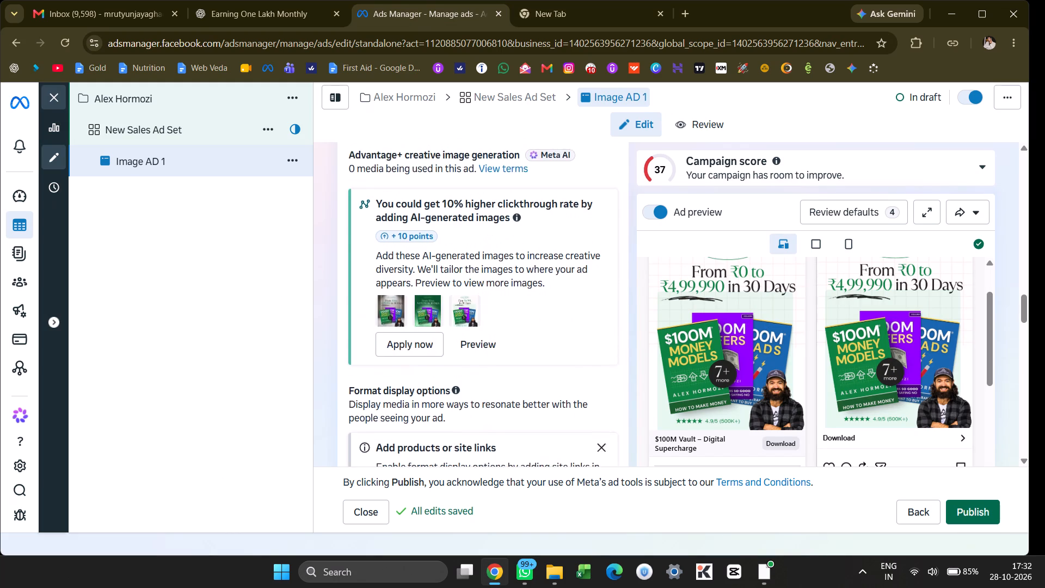
scroll(456, 278, "up", 7)
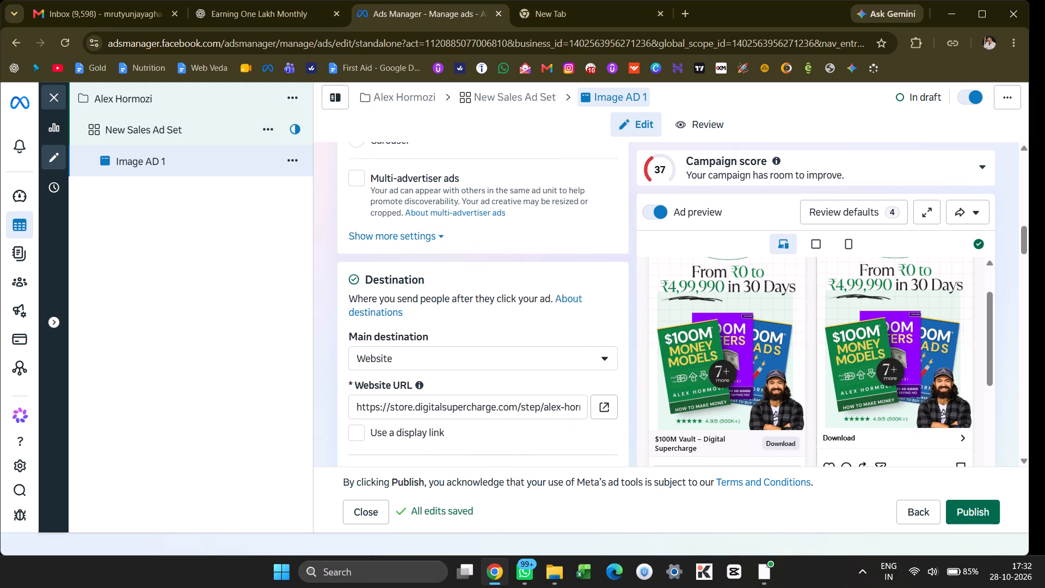
scroll(456, 278, "up", 1)
left_click(617, 381)
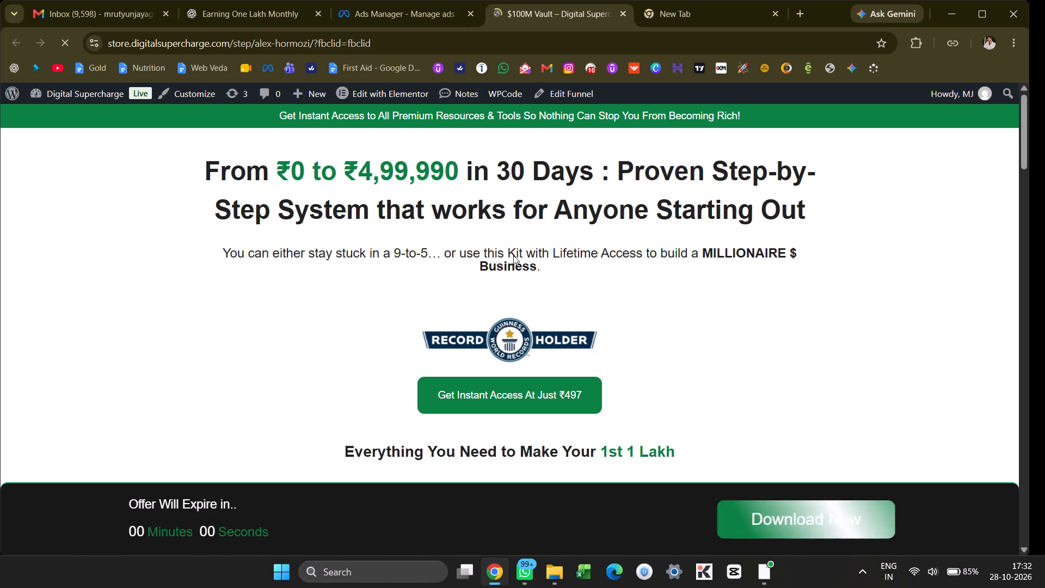
Examine the $100M Vault landing page, including its offer contents, target audience, customer testimonials and order form.
scroll(513, 255, "down", 2)
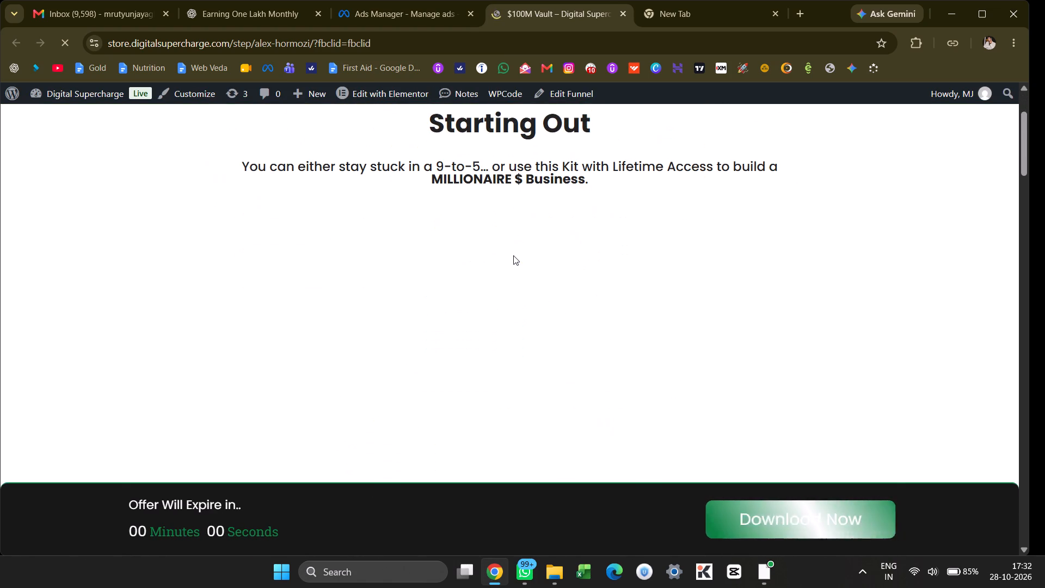
scroll(513, 255, "down", 5)
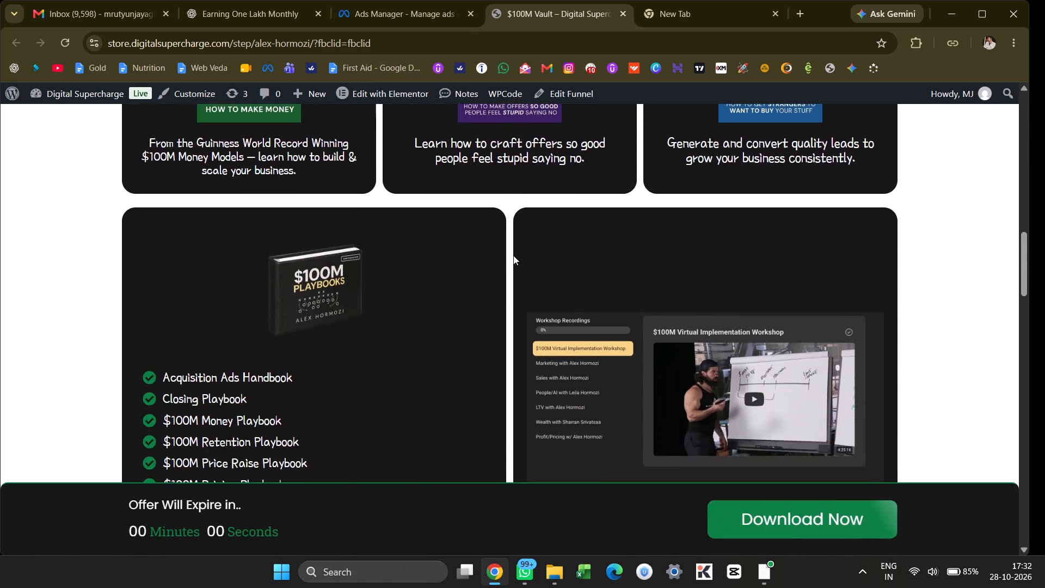
scroll(513, 255, "down", 2)
scroll(513, 255, "up", 6)
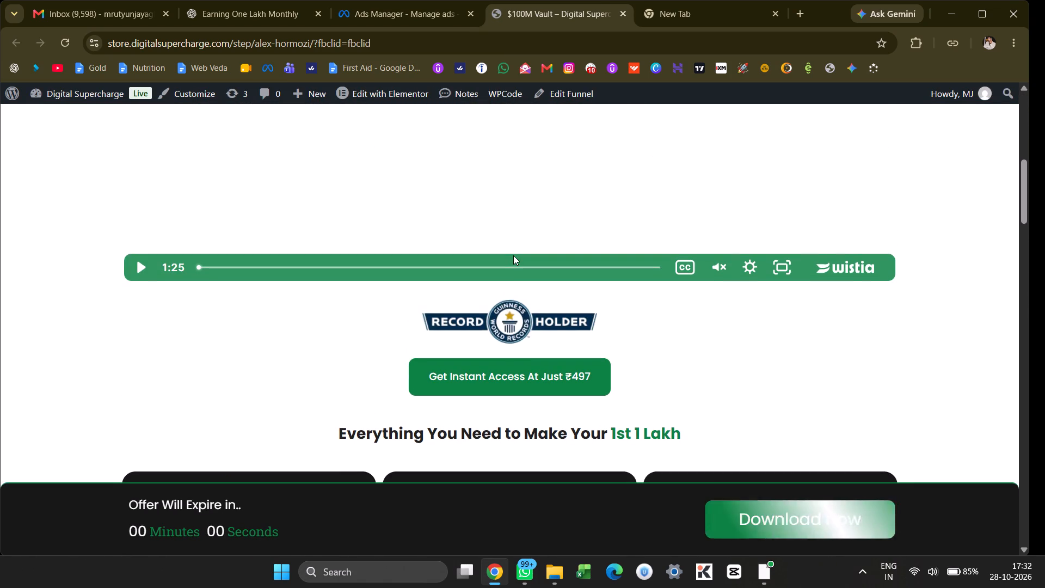
scroll(513, 255, "down", 10)
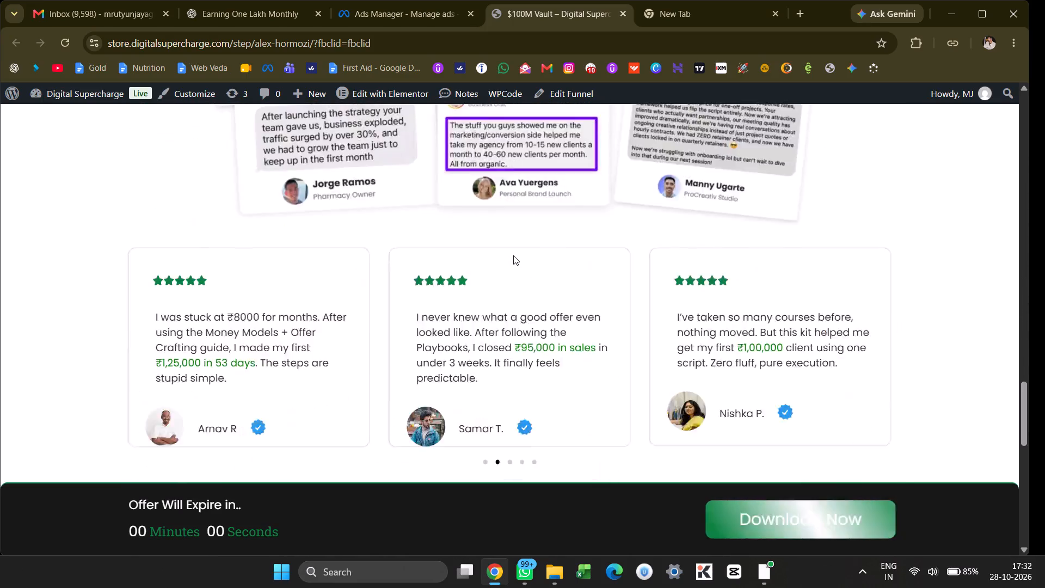
scroll(513, 255, "down", 9)
scroll(513, 255, "up", 2)
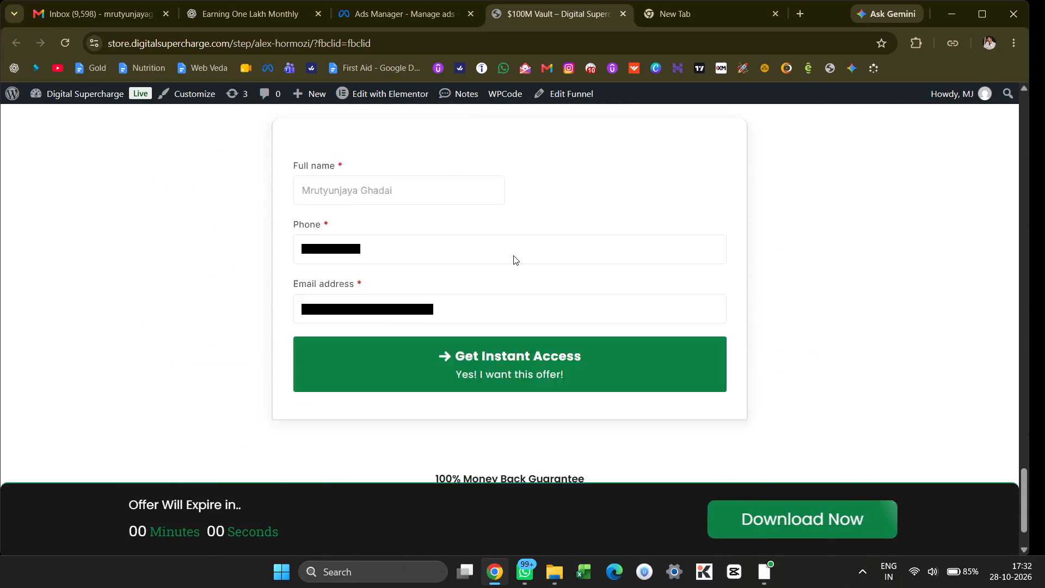
scroll(513, 255, "up", 11)
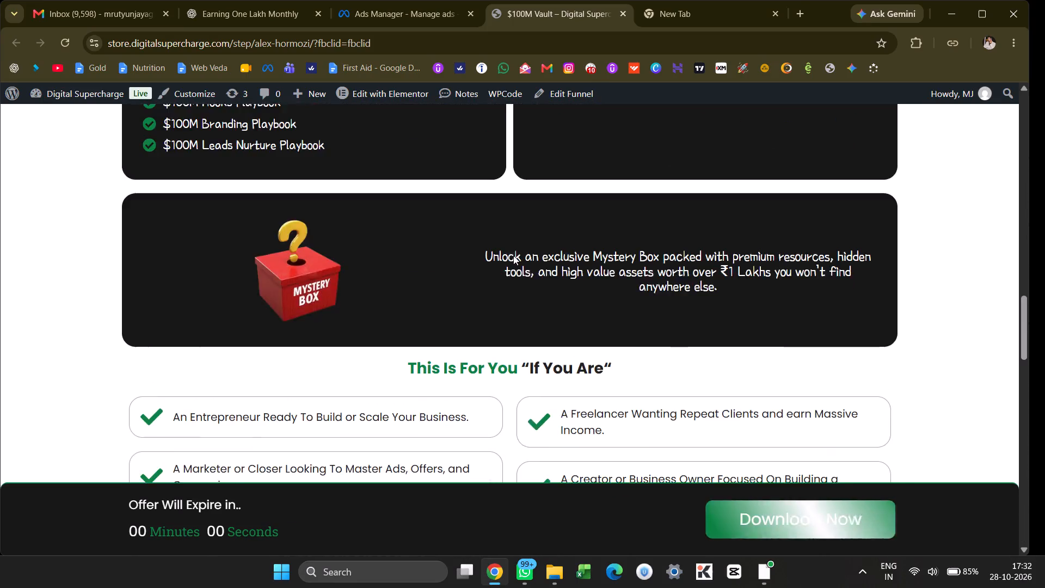
scroll(513, 255, "up", 8)
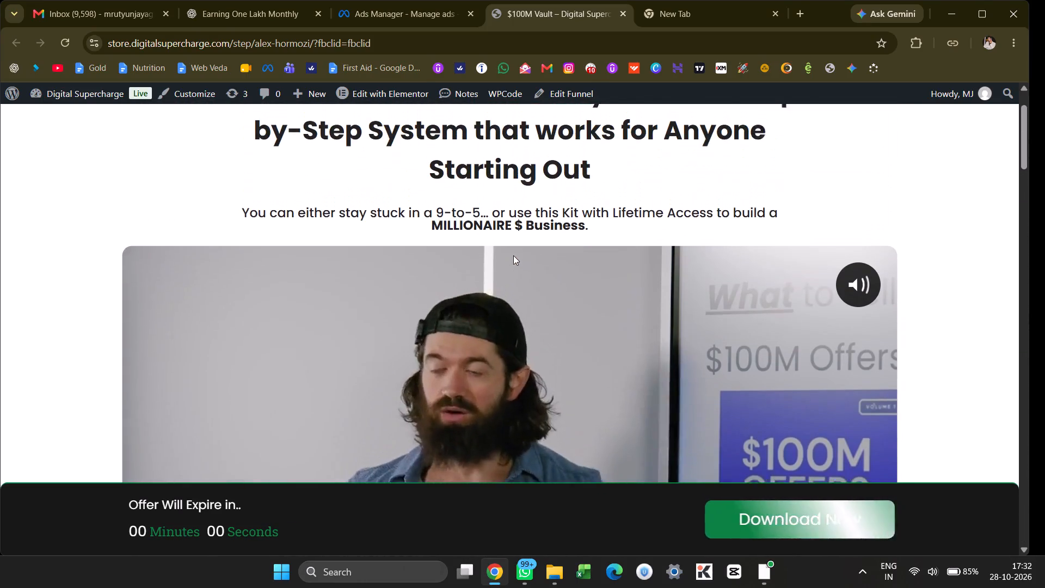
scroll(513, 248, "down", 6)
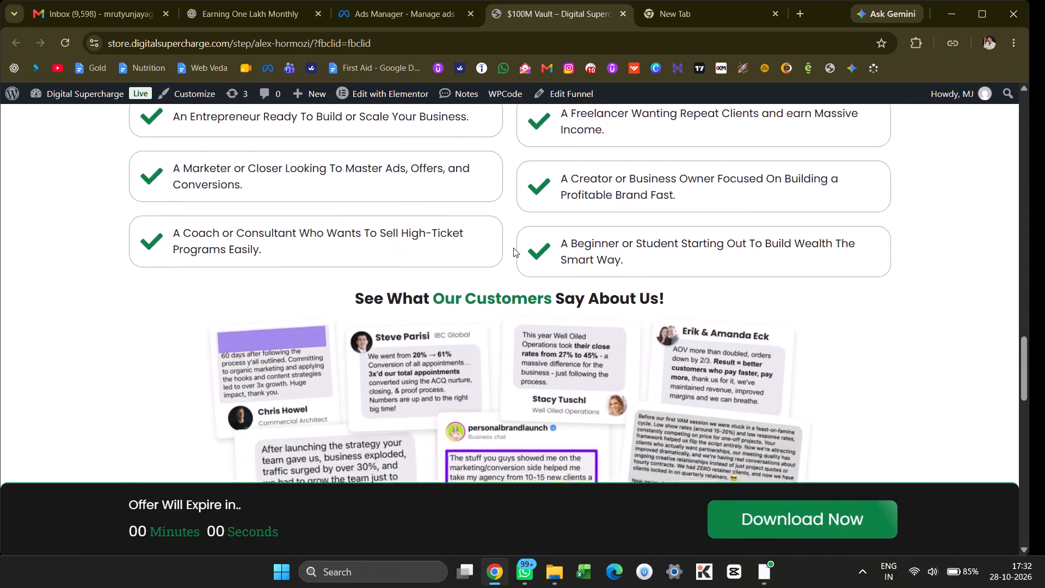
Check the rest of the landing page down to its order form and proceed to the payment step.
scroll(513, 248, "down", 1)
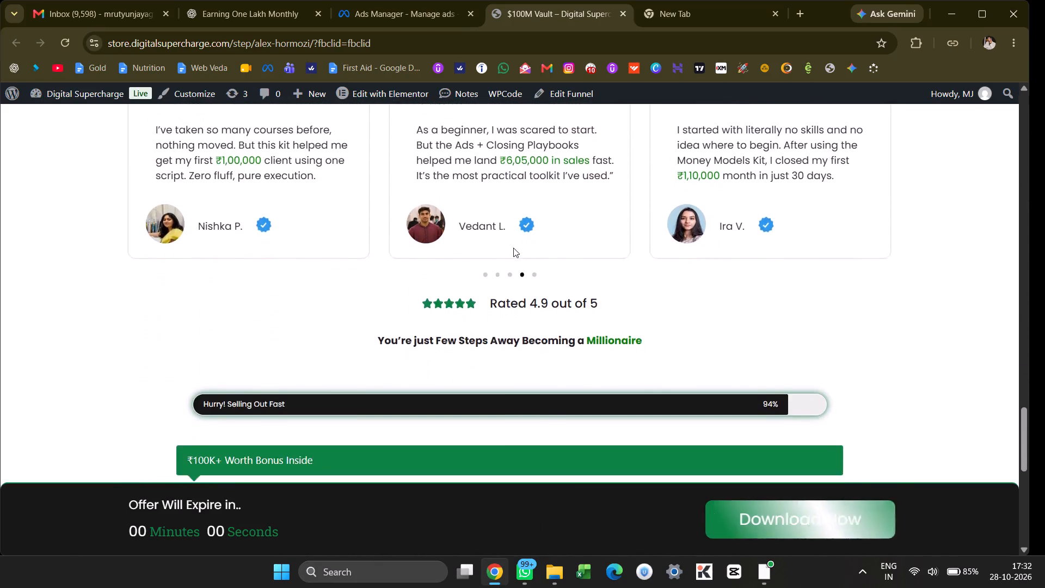
scroll(513, 248, "down", 1)
scroll(513, 248, "up", 1)
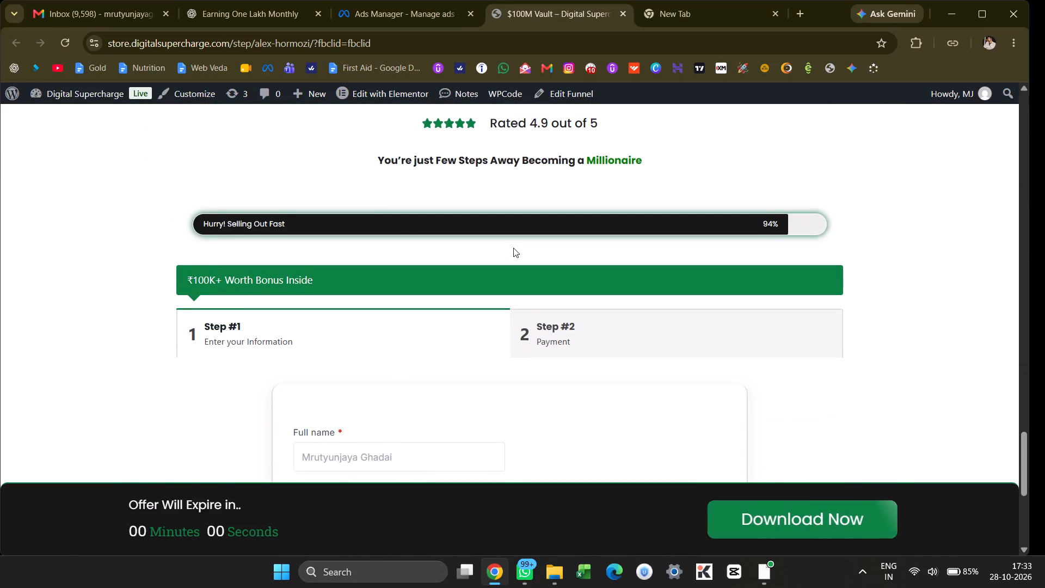
scroll(513, 248, "up", 1)
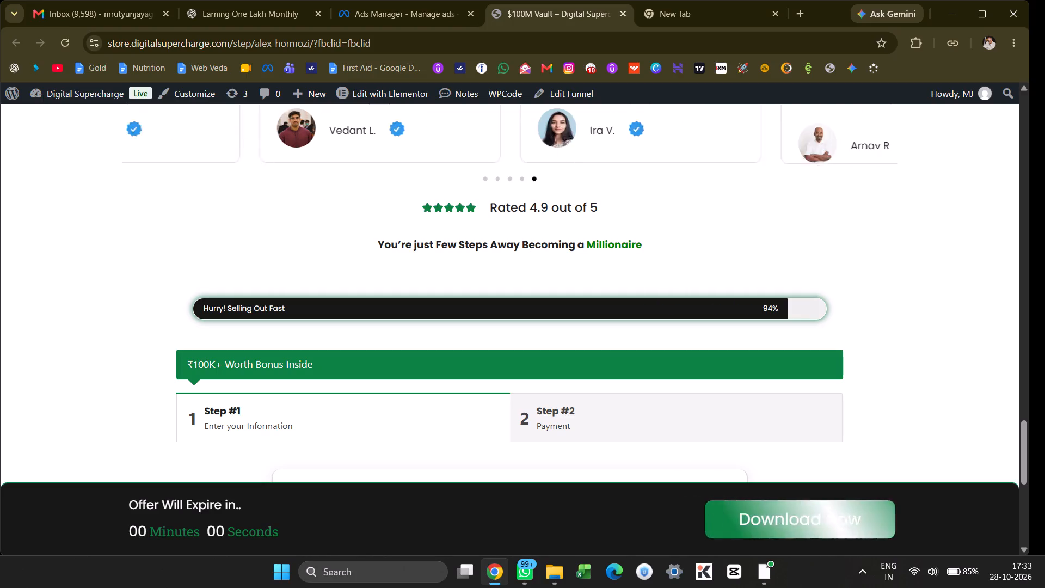
scroll(513, 248, "down", 2)
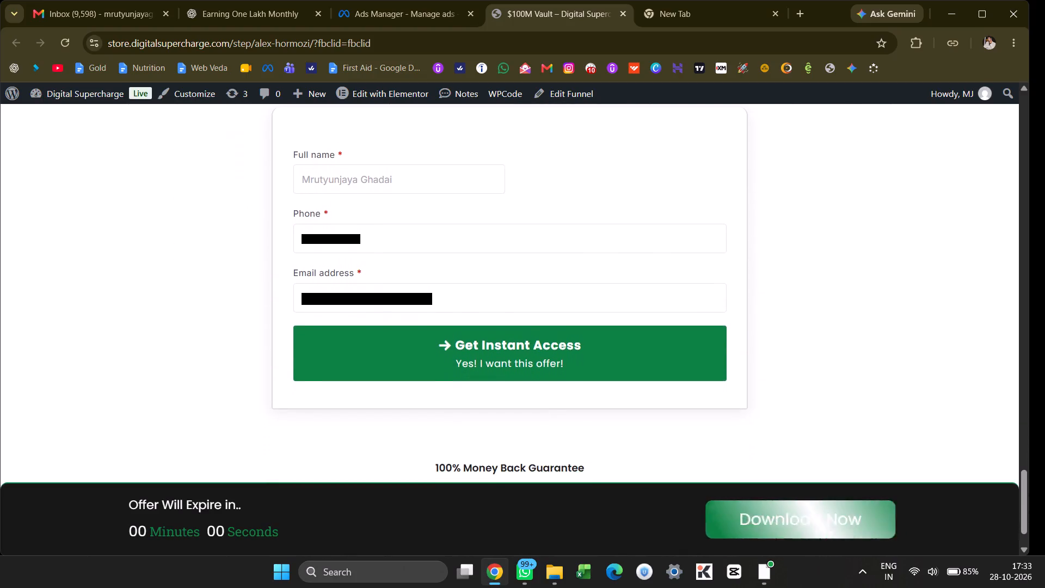
left_click(502, 341)
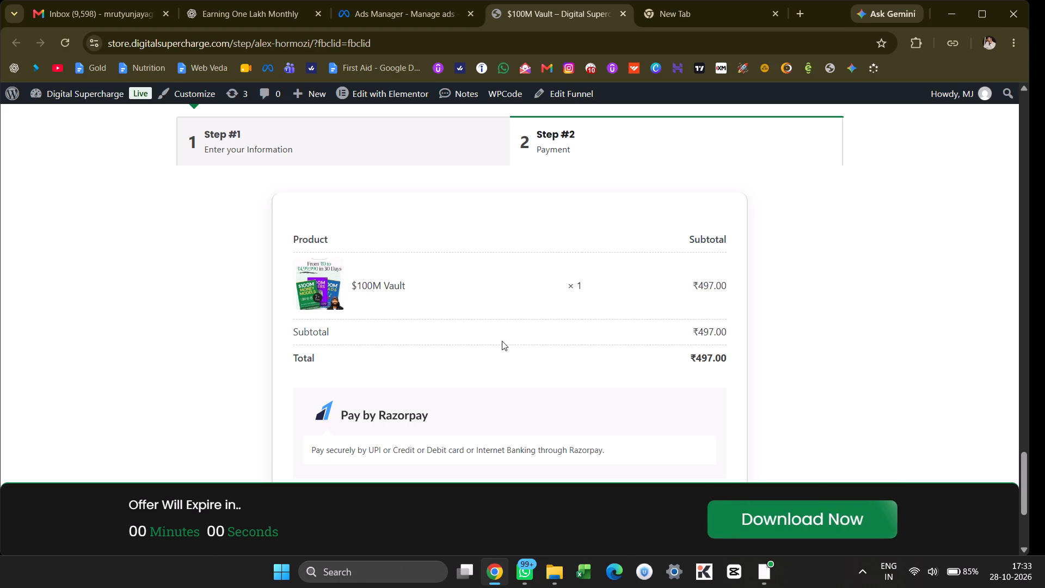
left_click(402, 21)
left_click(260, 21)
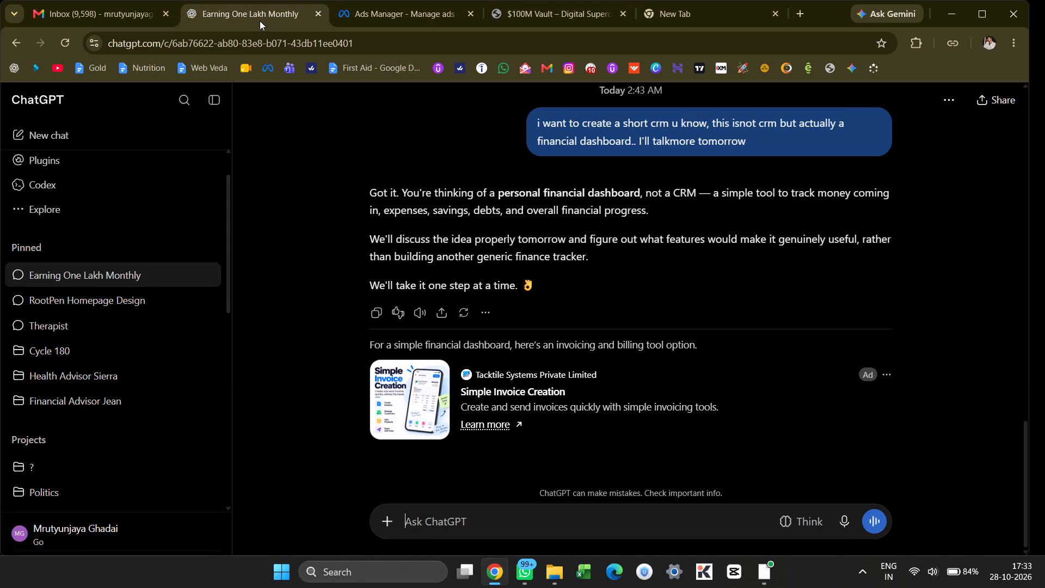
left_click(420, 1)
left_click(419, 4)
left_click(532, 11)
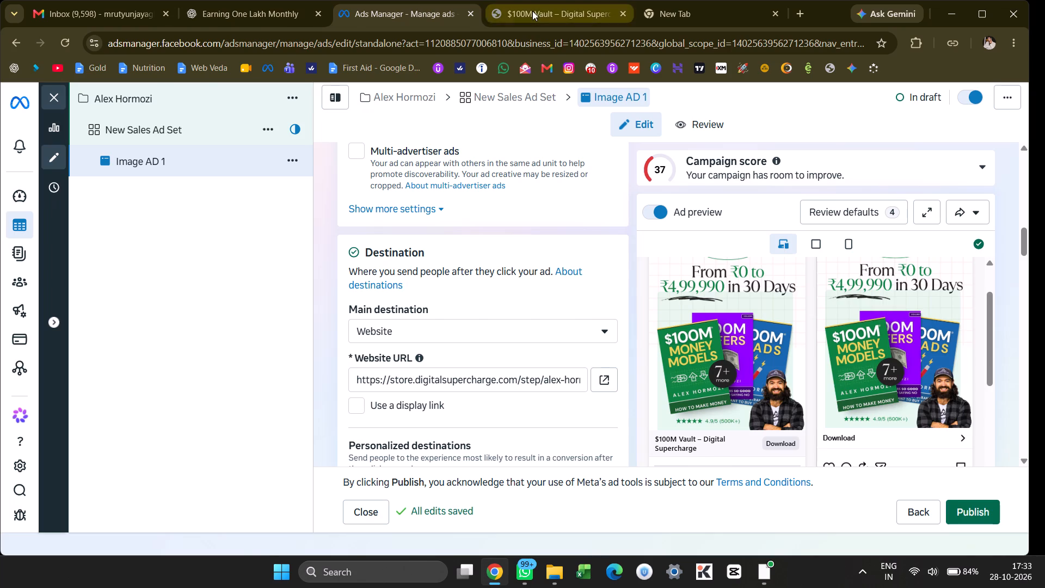
Open the Digital Supercharge store's WordPress dashboard in a new browser tab from the landing page.
right_click(92, 95)
left_click(118, 106)
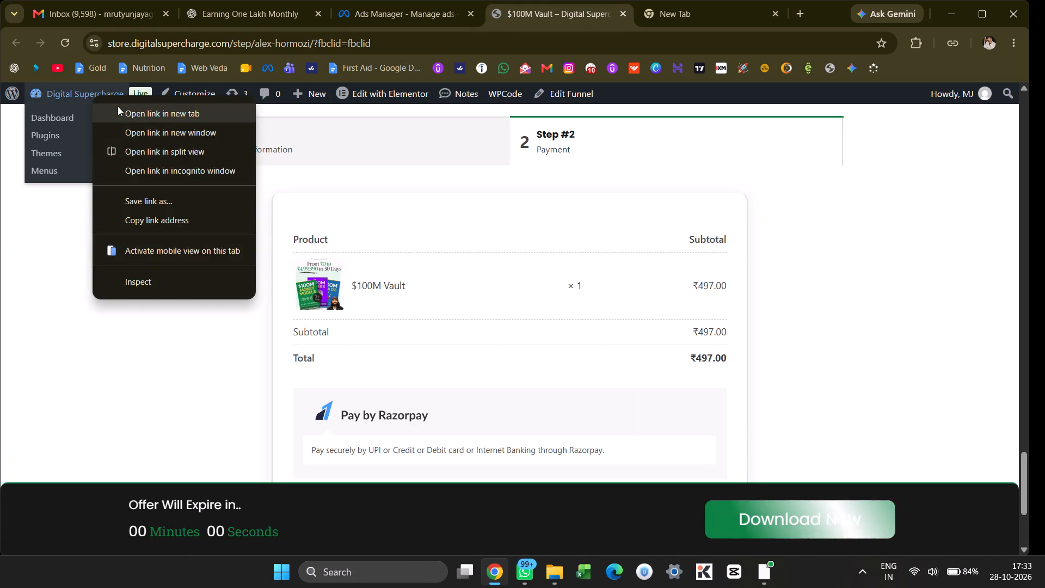
scroll(514, 213, "up", 10)
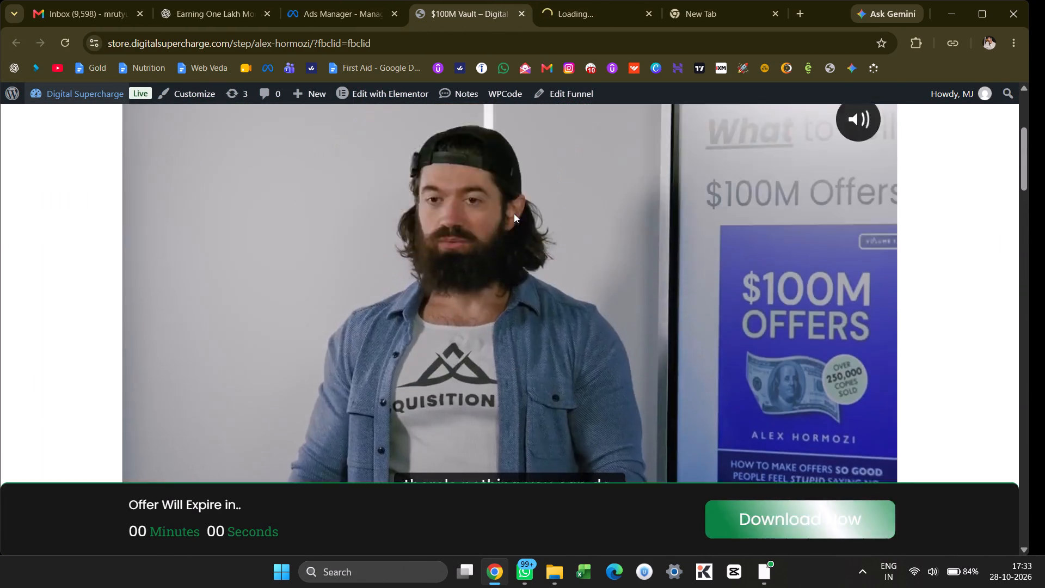
scroll(514, 213, "up", 2)
left_click(572, 23)
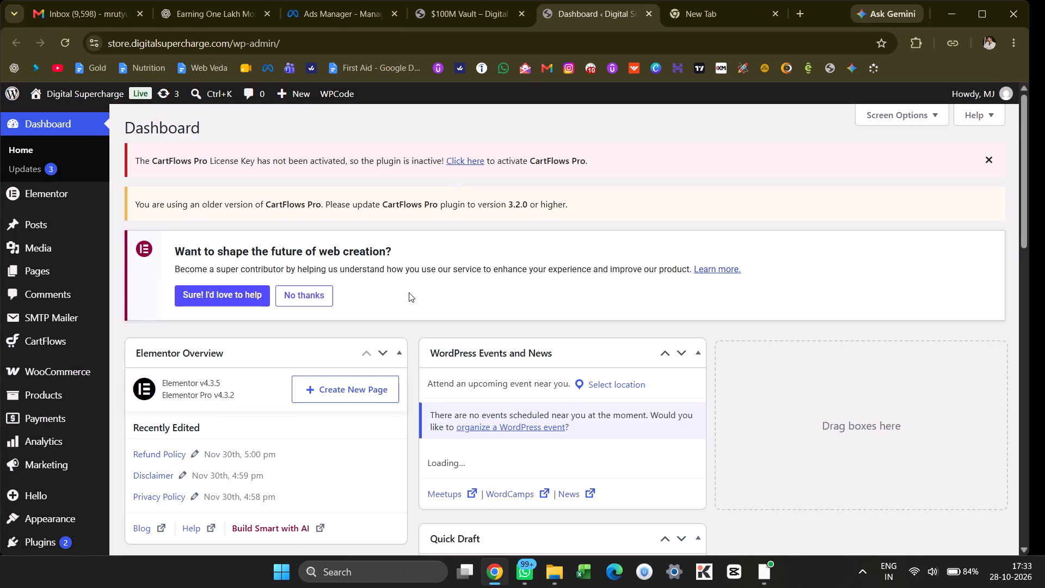
Open the store's full product list from the dashboard and look over the products and their prices.
scroll(409, 292, "down", 1)
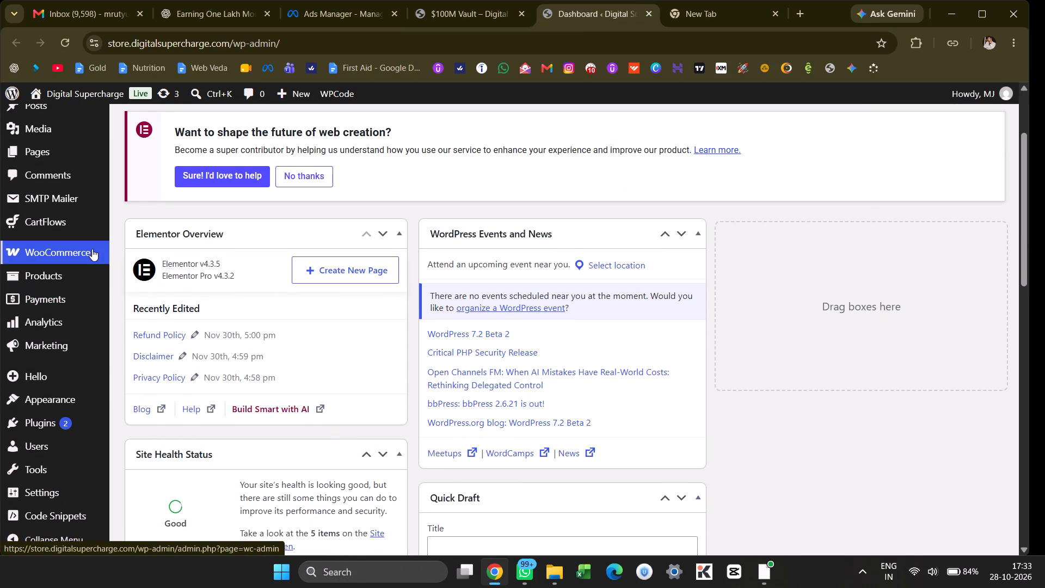
left_click(72, 279)
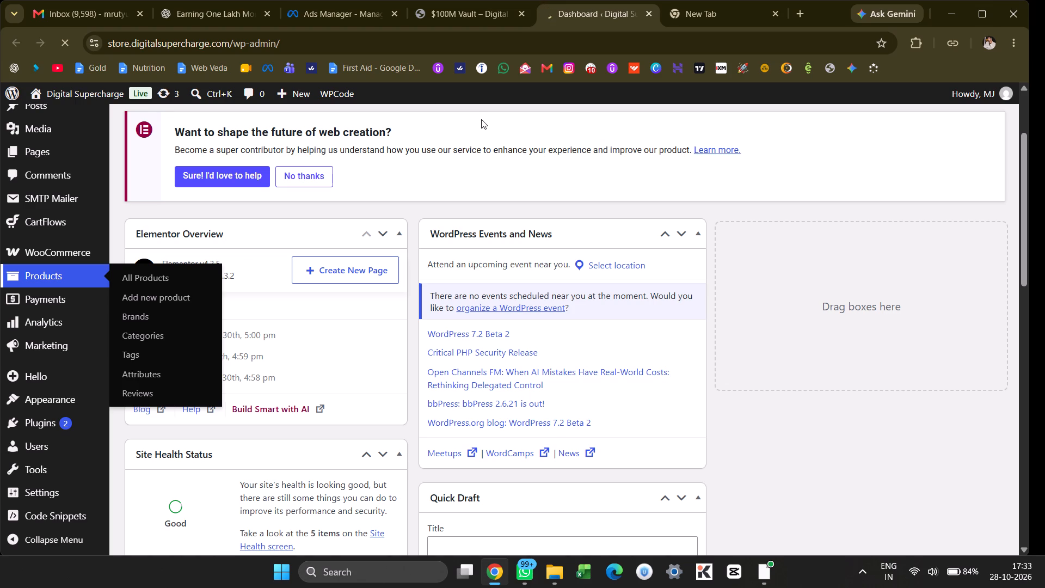
left_click(340, 23)
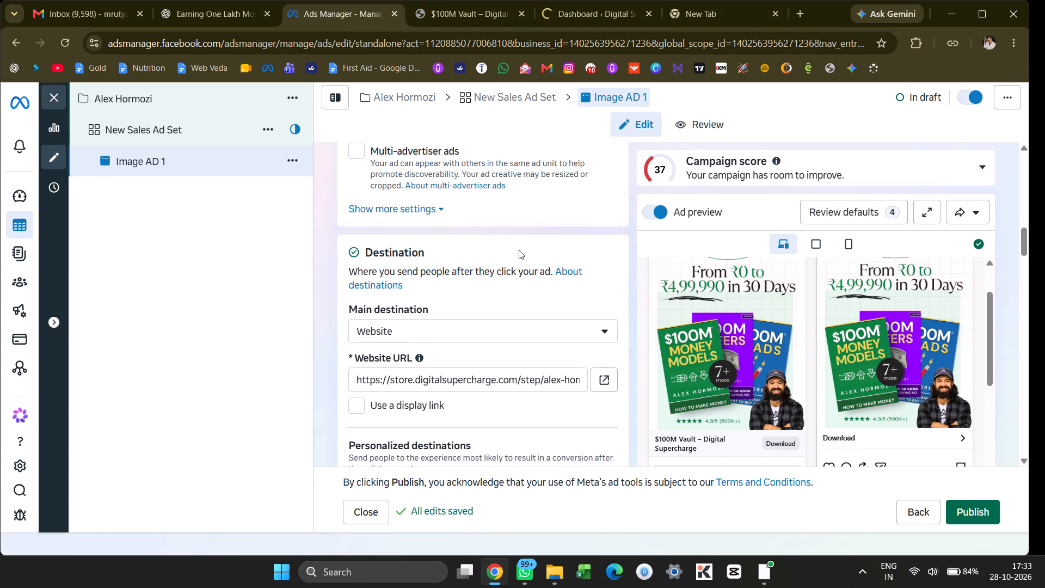
scroll(519, 250, "down", 2)
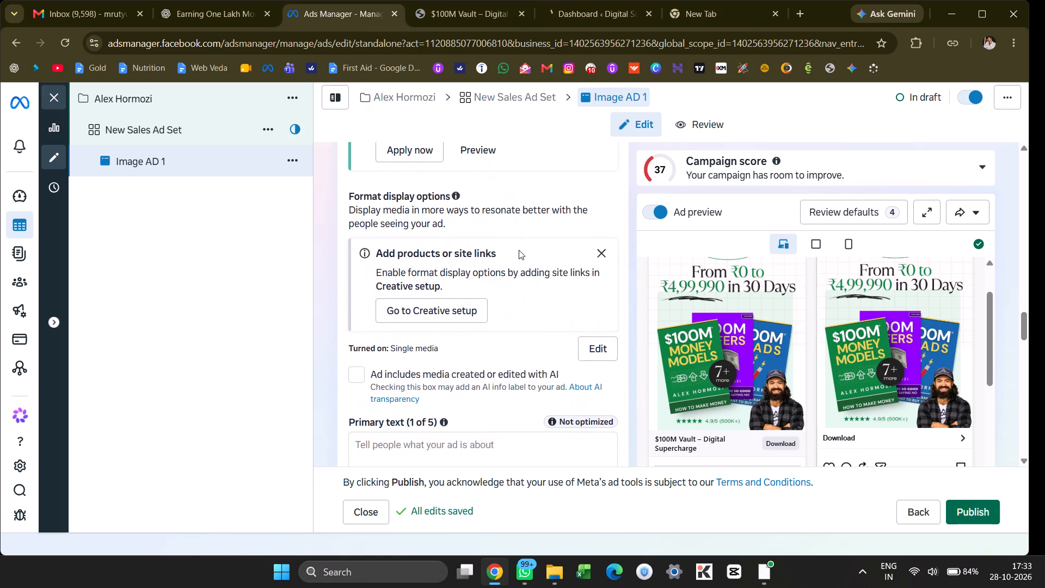
scroll(519, 250, "up", 10)
left_click(457, 4)
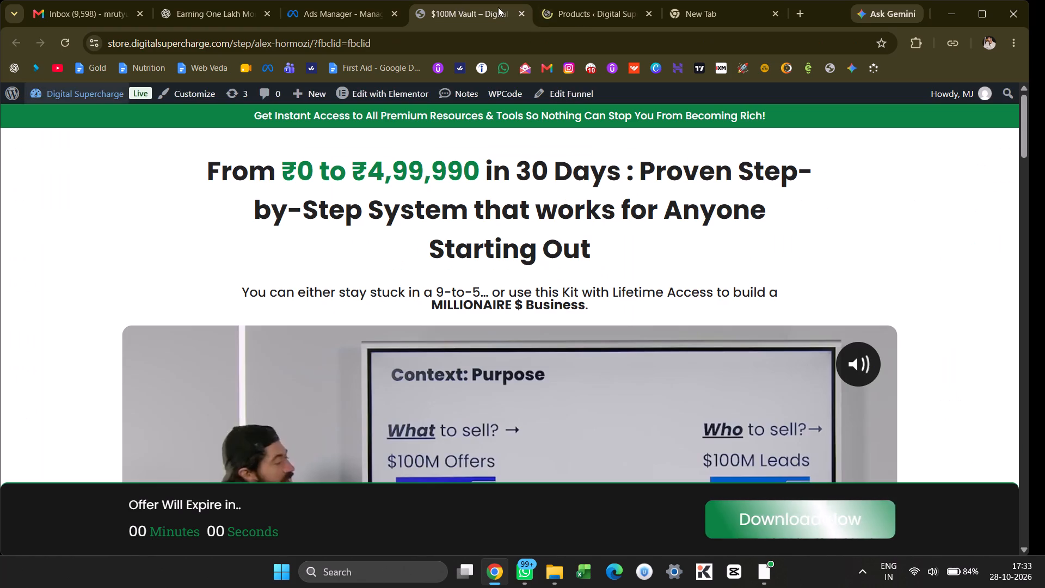
left_click(588, 17)
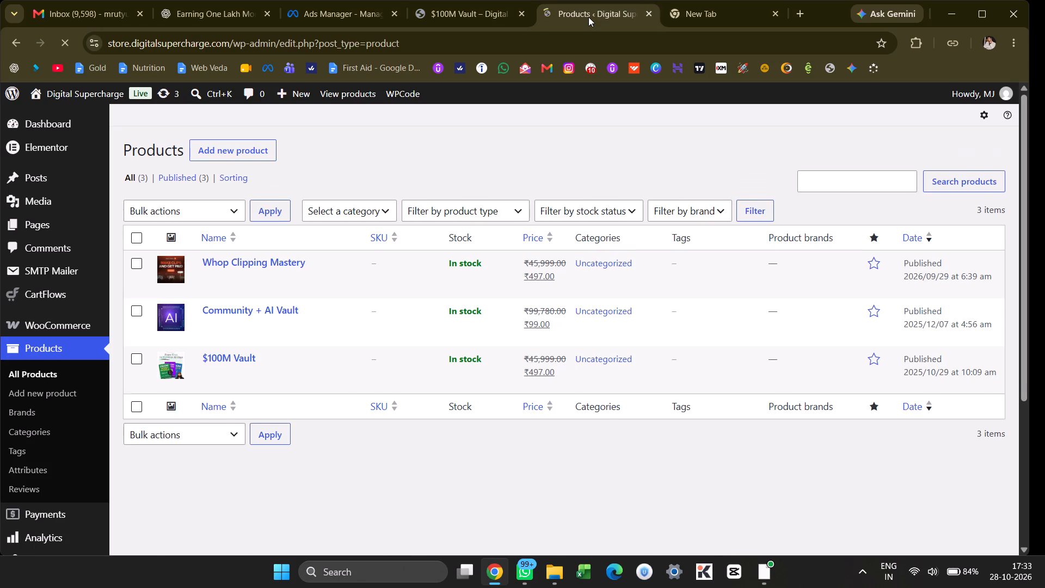
scroll(483, 330, "down", 2)
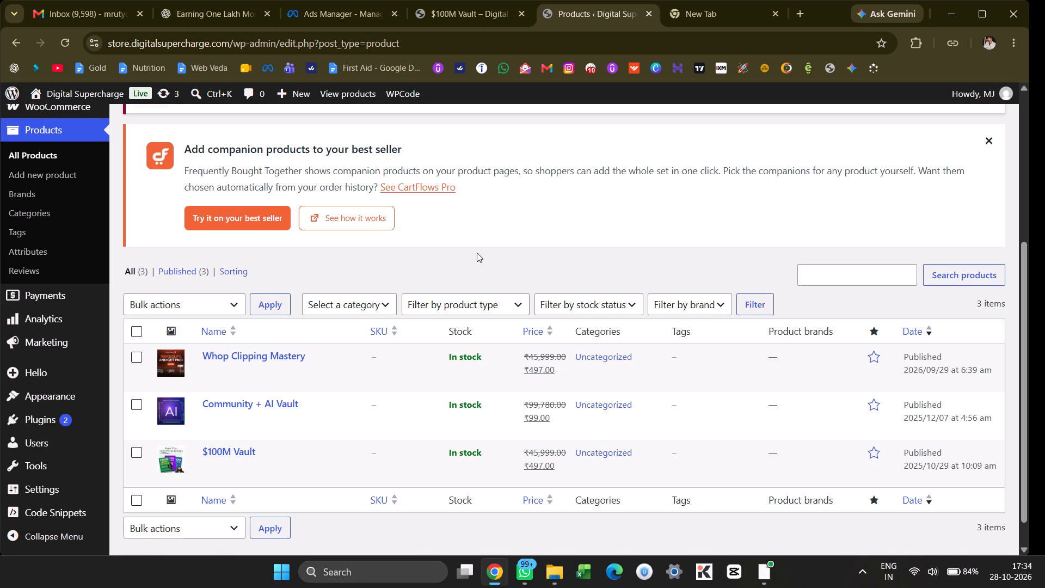
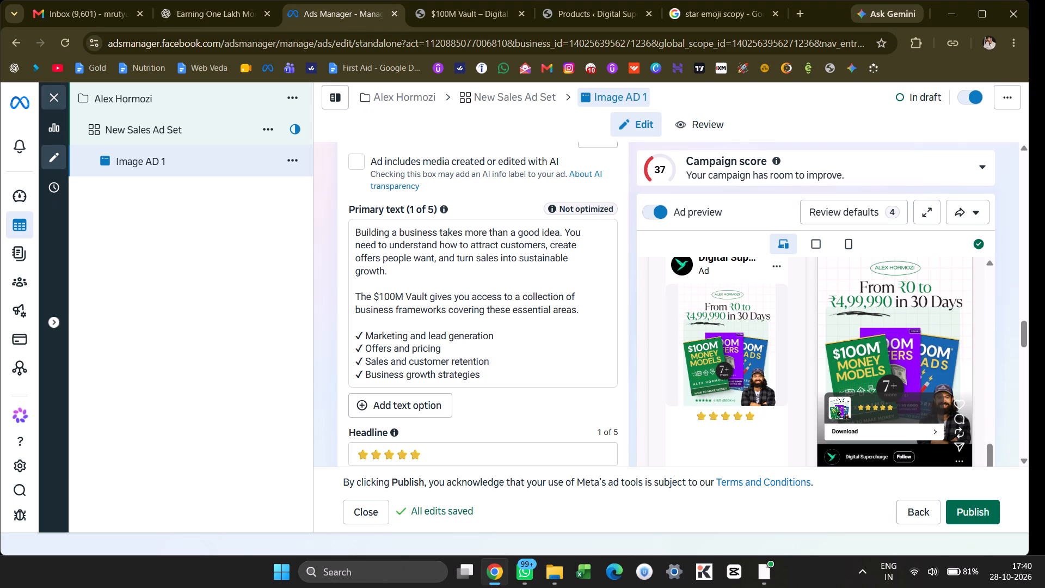
left_click_drag(362, 333, 353, 331)
key("ctrl+v")
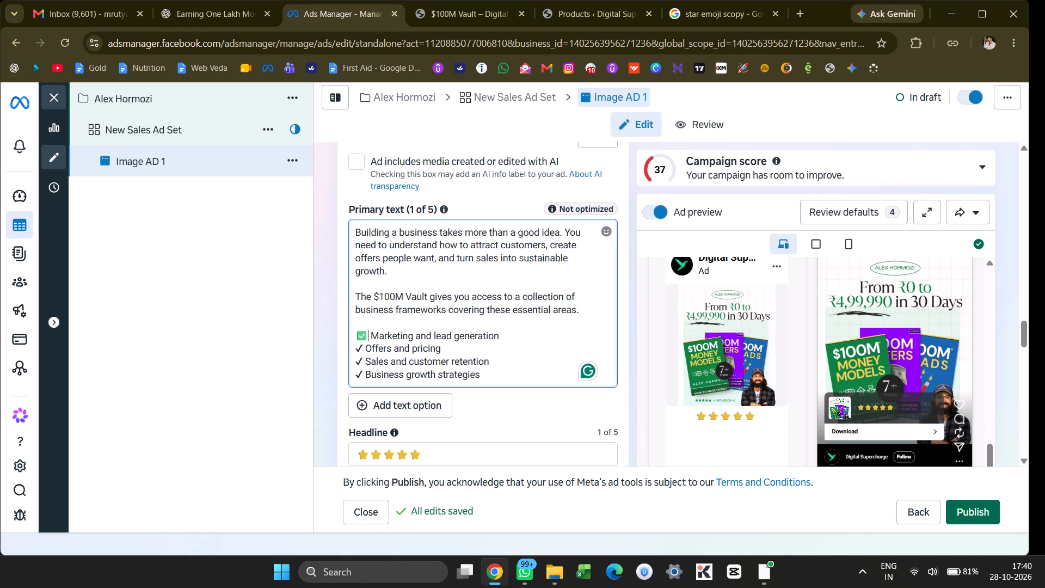
left_click(362, 346)
left_click(362, 347)
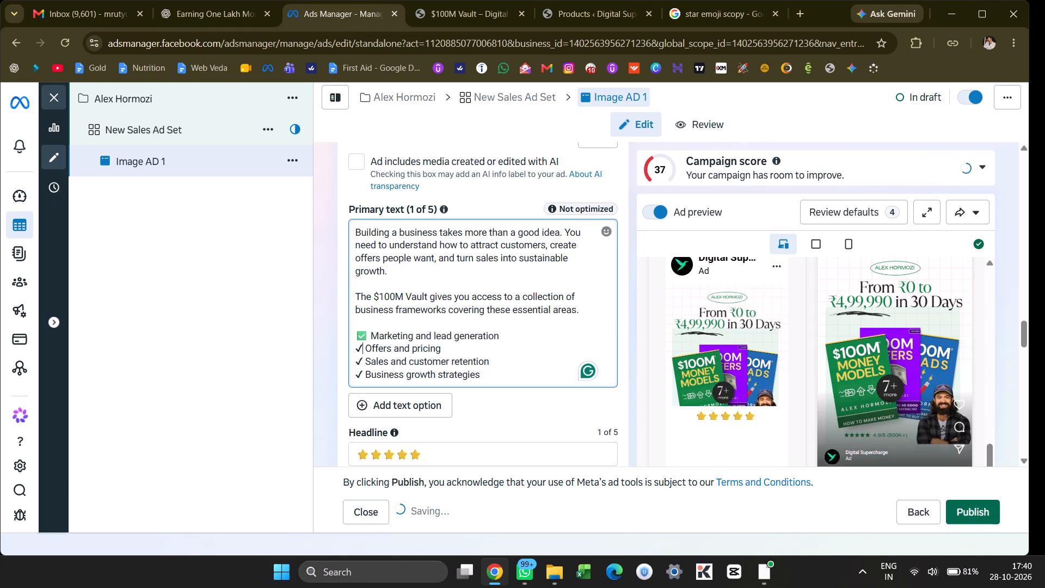
left_click_drag(362, 347, 355, 347)
key("ctrl+v")
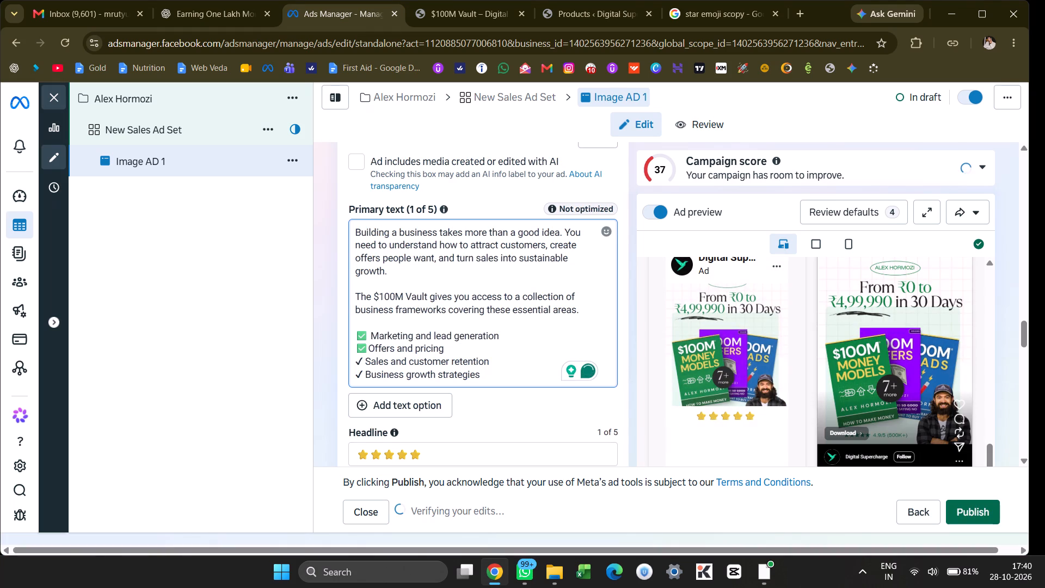
left_click(365, 357)
left_click(365, 360)
left_click_drag(365, 360, 356, 360)
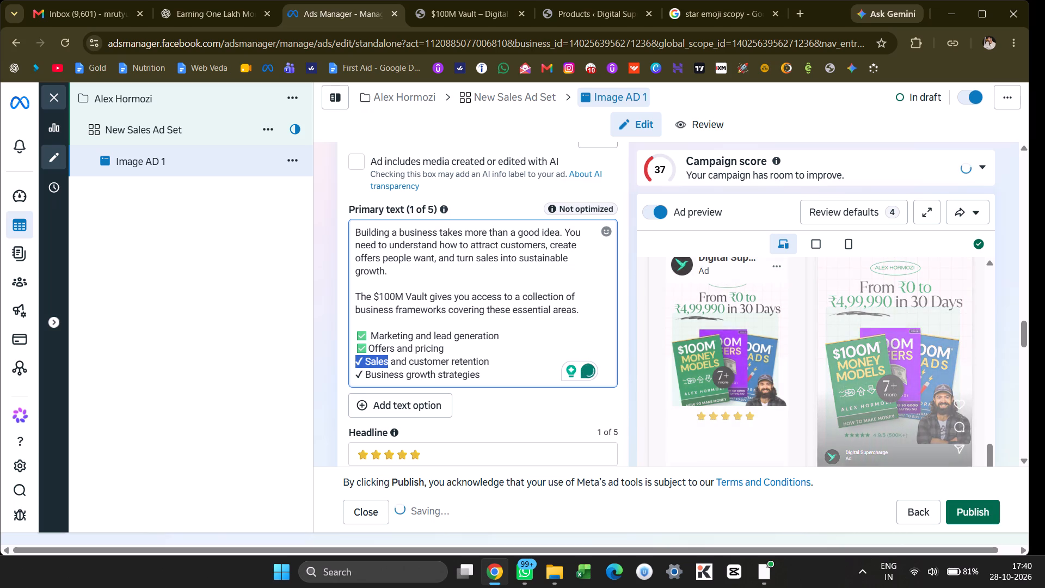
left_click(356, 360)
double_click(356, 360)
left_click(356, 360)
double_click(356, 360)
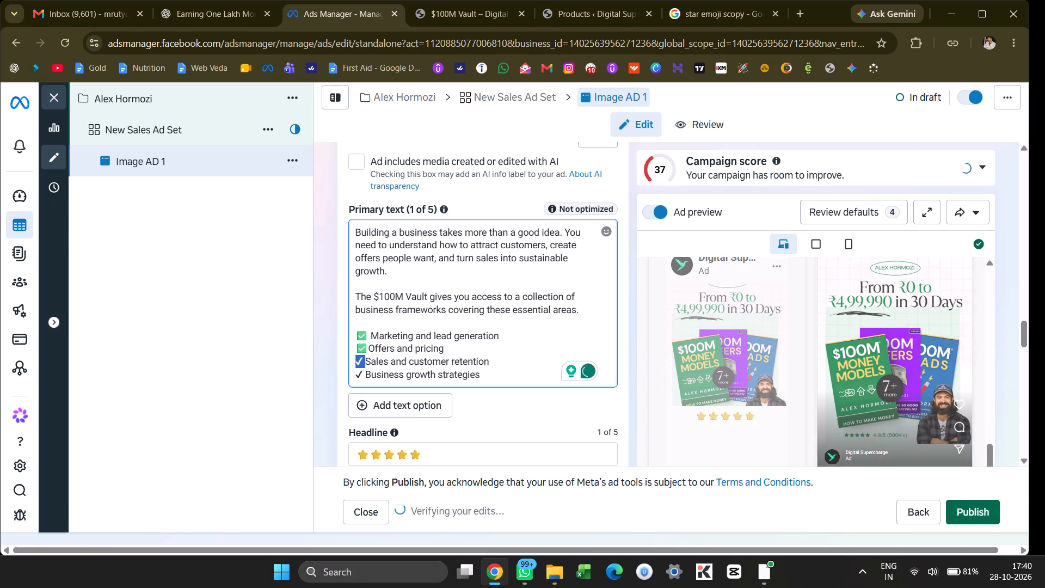
key("ctrl+v")
double_click(356, 372)
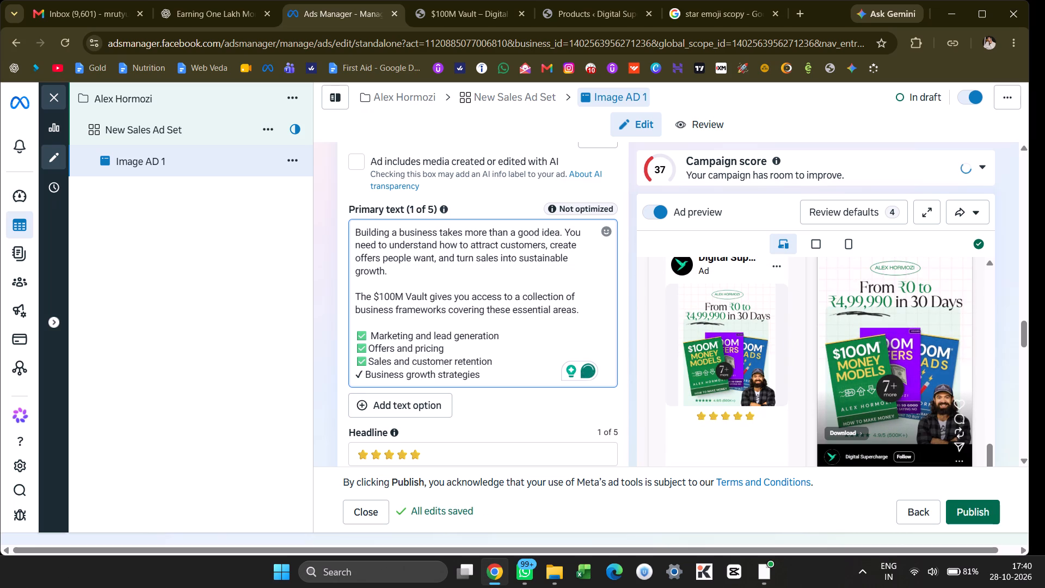
key("ctrl+v")
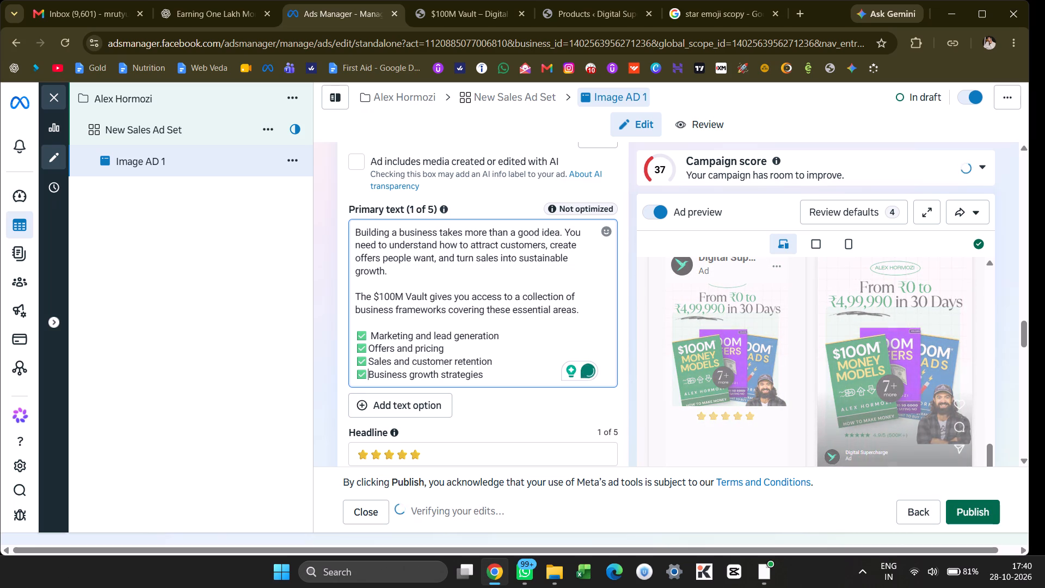
Examine Image AD 1's text fields, call to action settings and feed previews.
scroll(507, 345, "down", 1)
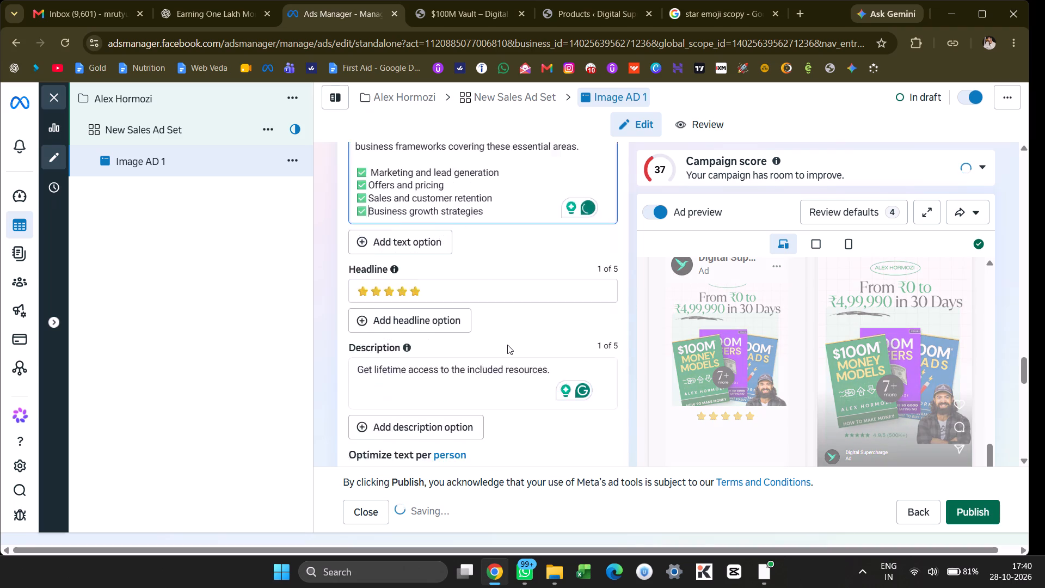
scroll(507, 345, "down", 1)
scroll(507, 345, "up", 3)
scroll(786, 366, "down", 2)
scroll(786, 366, "up", 7)
scroll(786, 366, "down", 1)
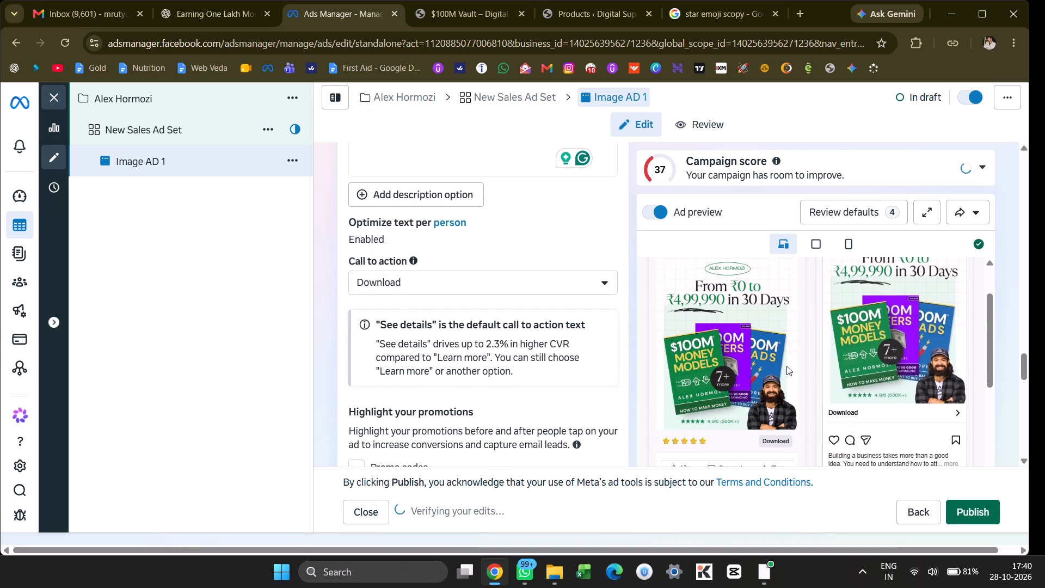
scroll(786, 366, "down", 1)
scroll(411, 252, "up", 2)
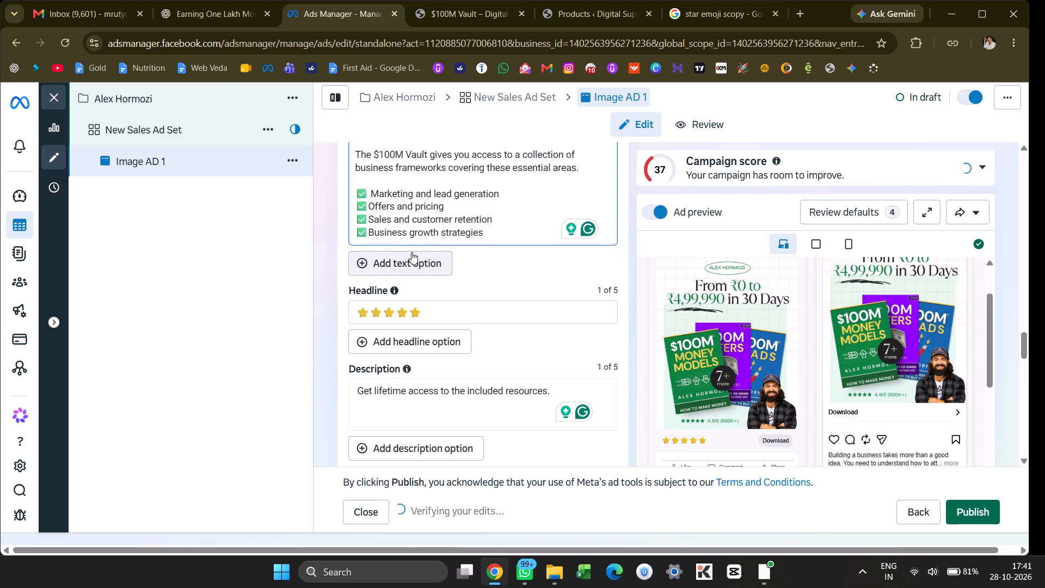
Shorten Image AD 1's Description to "Get lifetime access".
left_click_drag(550, 367, 441, 368)
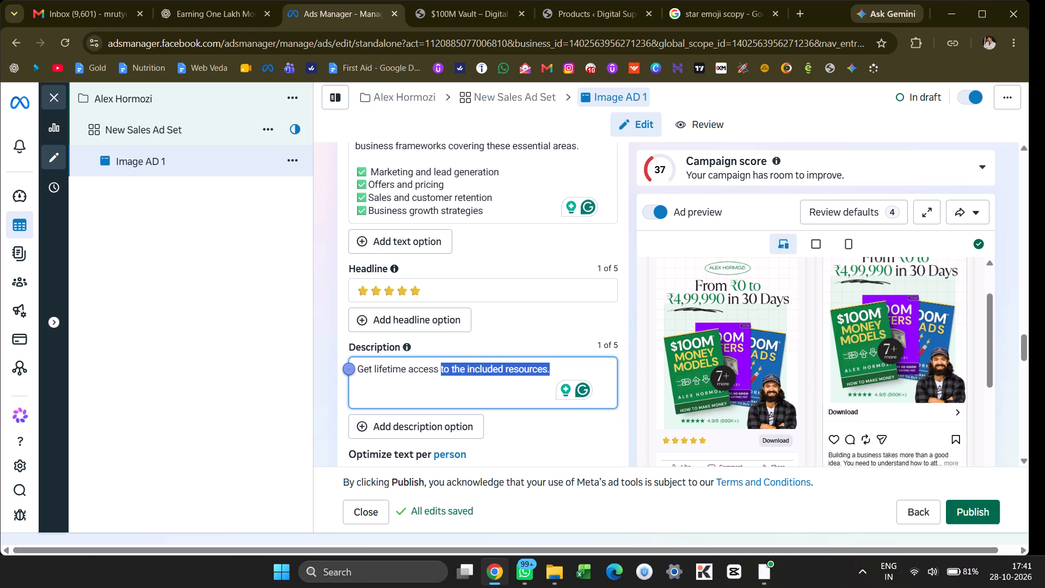
key("BackSpace")
key("BackSpace")
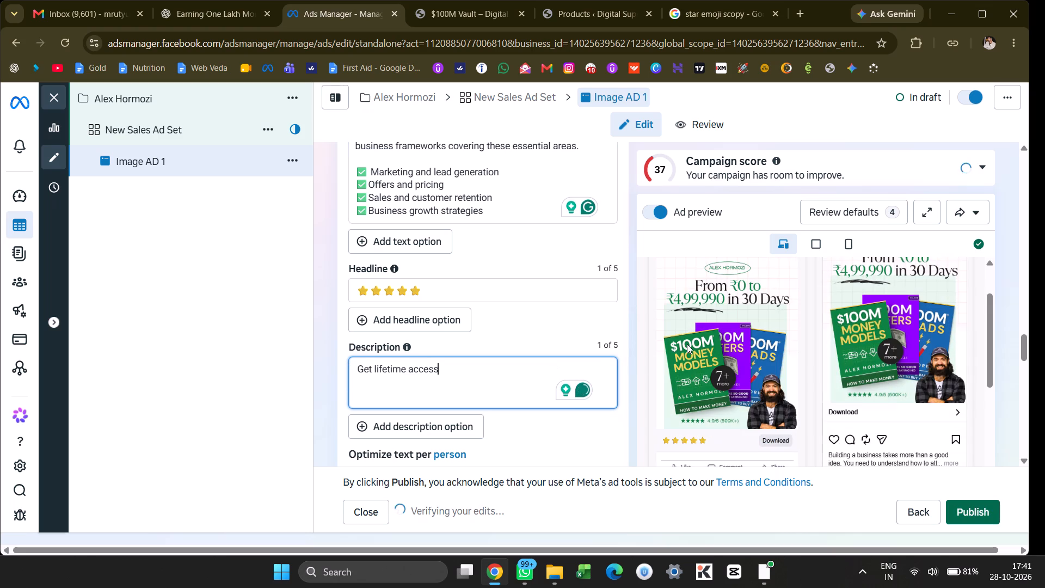
Examine the Facebook and Instagram feed previews of Image AD 1, expanding the full primary text.
scroll(687, 344, "down", 1)
scroll(687, 344, "up", 2)
scroll(687, 344, "down", 2)
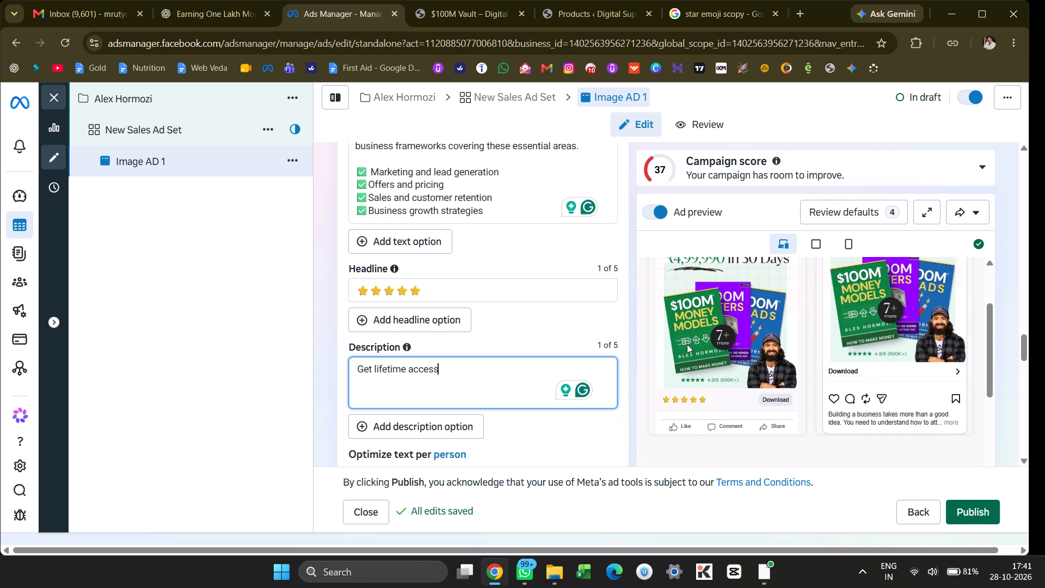
key("ctrl+z")
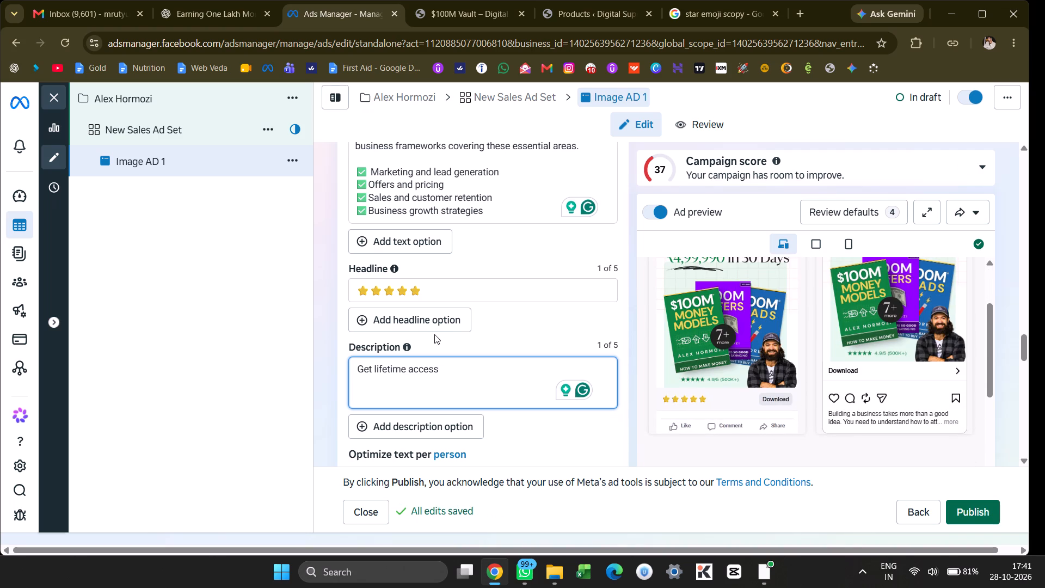
scroll(763, 376, "up", 1)
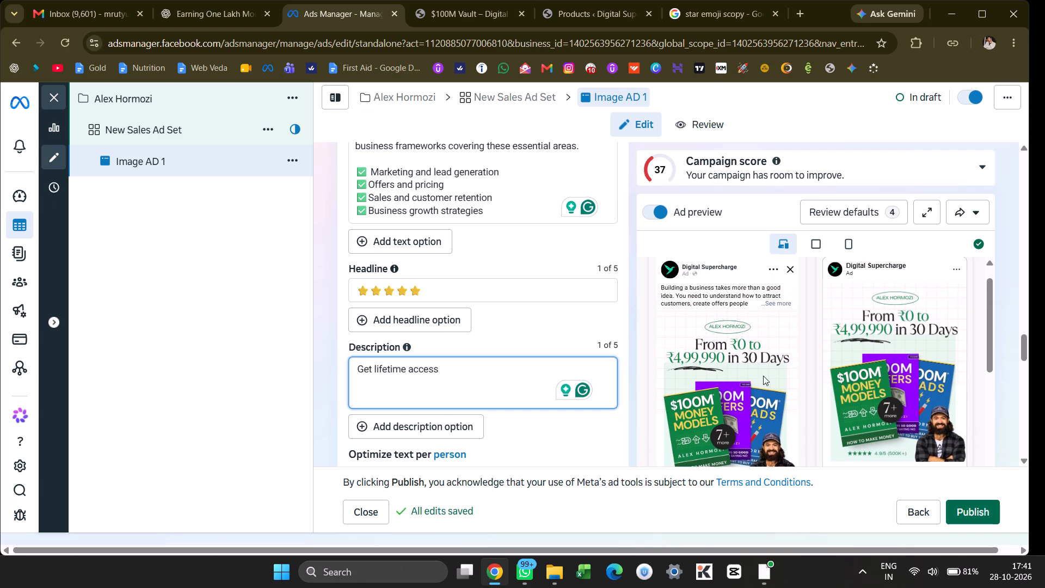
scroll(763, 376, "up", 1)
left_click(779, 295)
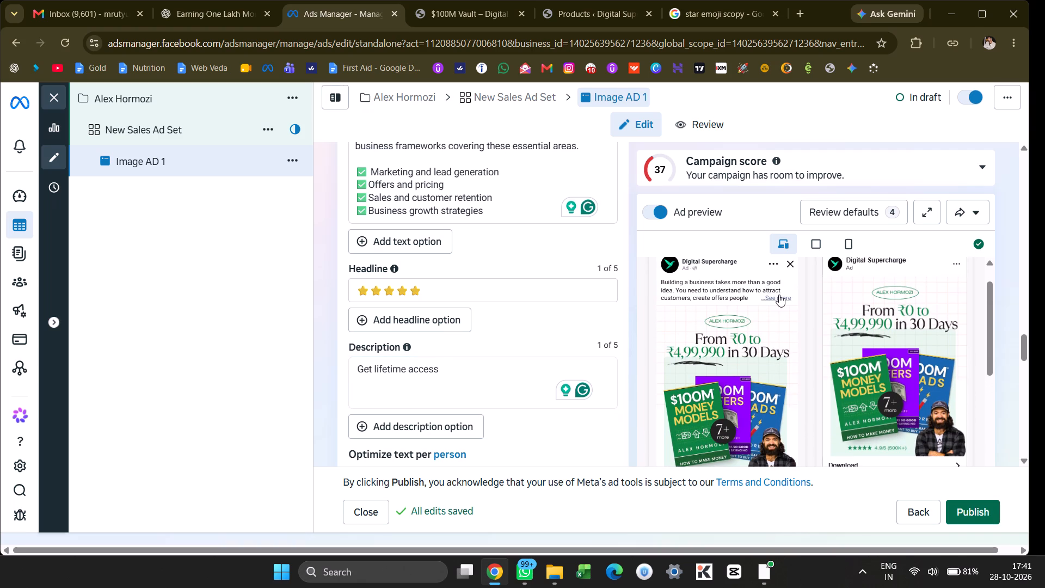
scroll(779, 295, "down", 1)
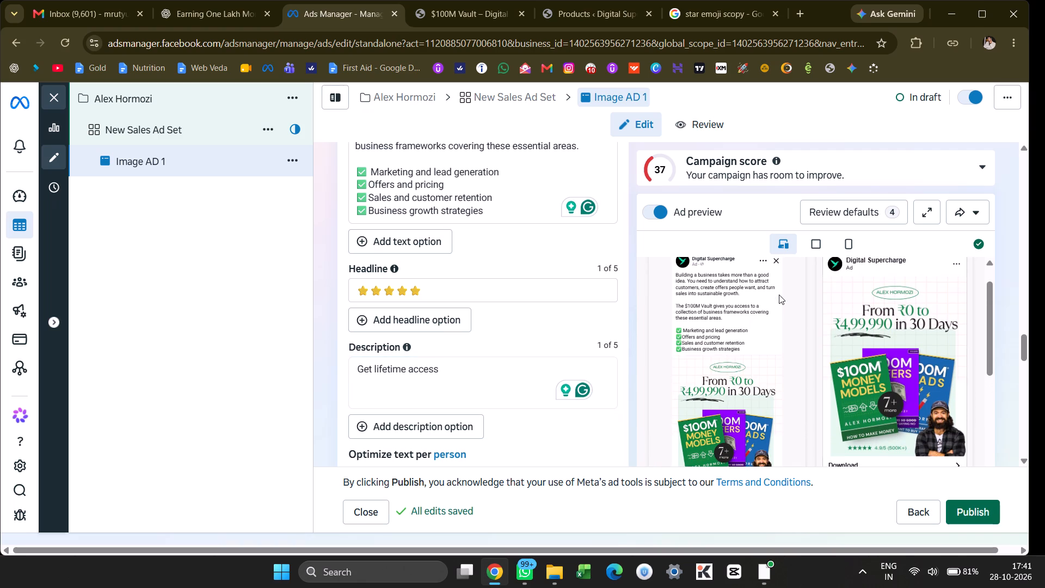
scroll(779, 295, "down", 2)
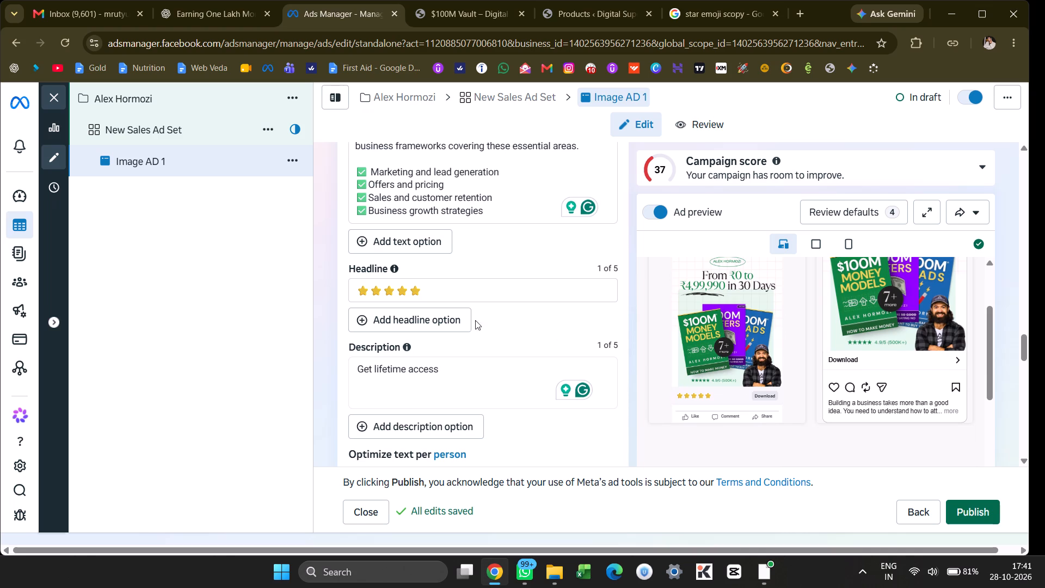
Add the rating "4.9/5" after the five star emojis in Image AD 1's Headline.
left_click(446, 290)
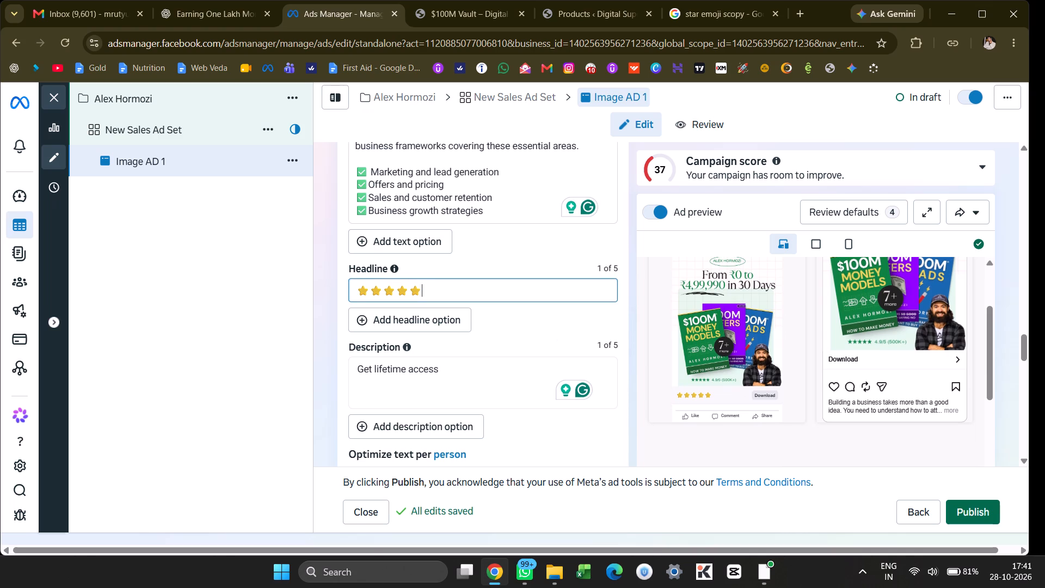
key("4")
key("period")
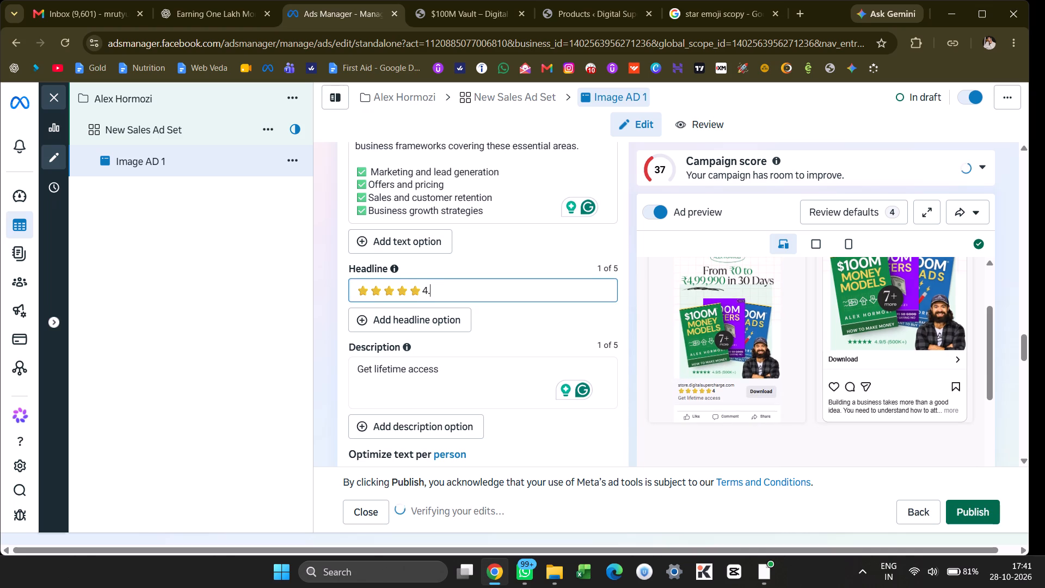
key("9")
type("/5")
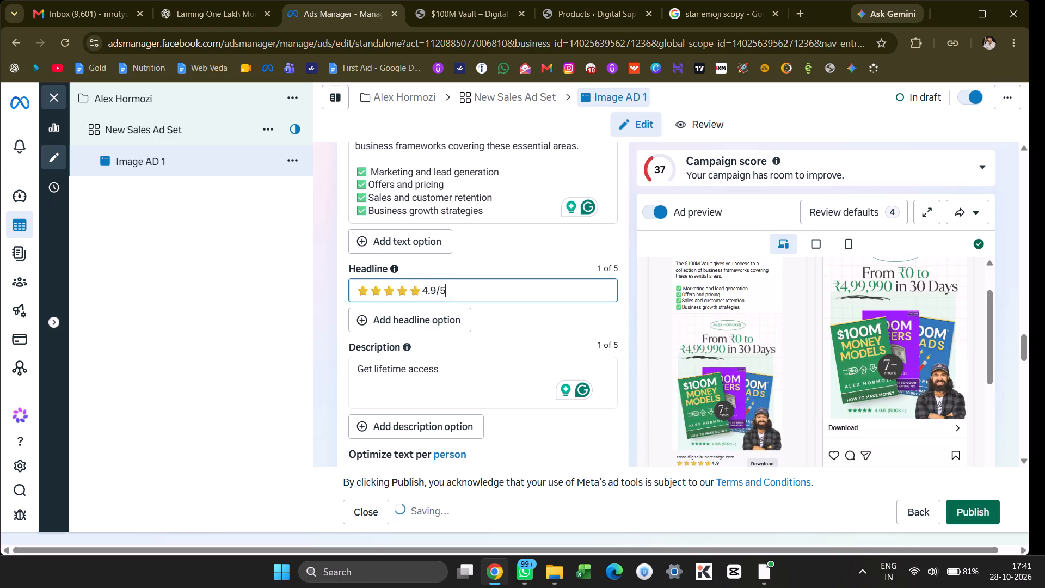
Review the headline in Image AD 1's preview and look through the whole ad setup form.
scroll(729, 357, "down", 1)
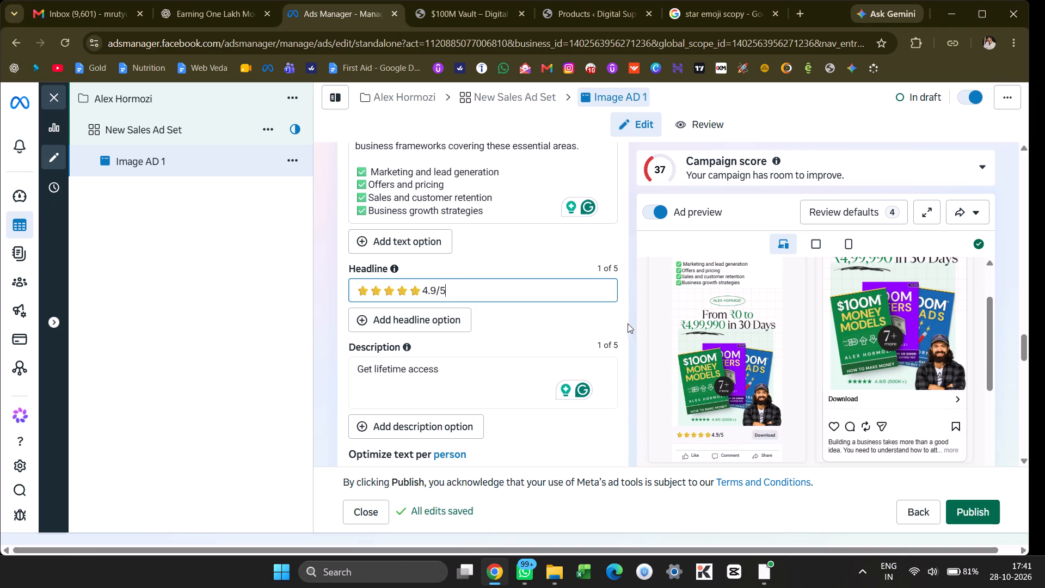
left_click(548, 332)
scroll(548, 332, "down", 6)
scroll(548, 332, "up", 13)
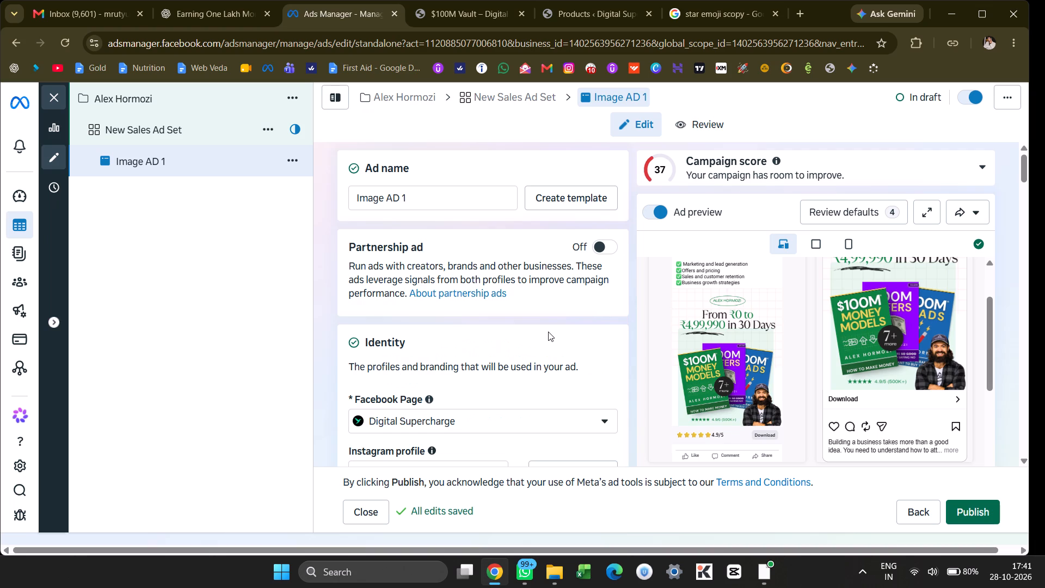
scroll(548, 332, "up", 5)
Close Image AD 1's editor without publishing, keeping the changes as drafts.
left_click(376, 510)
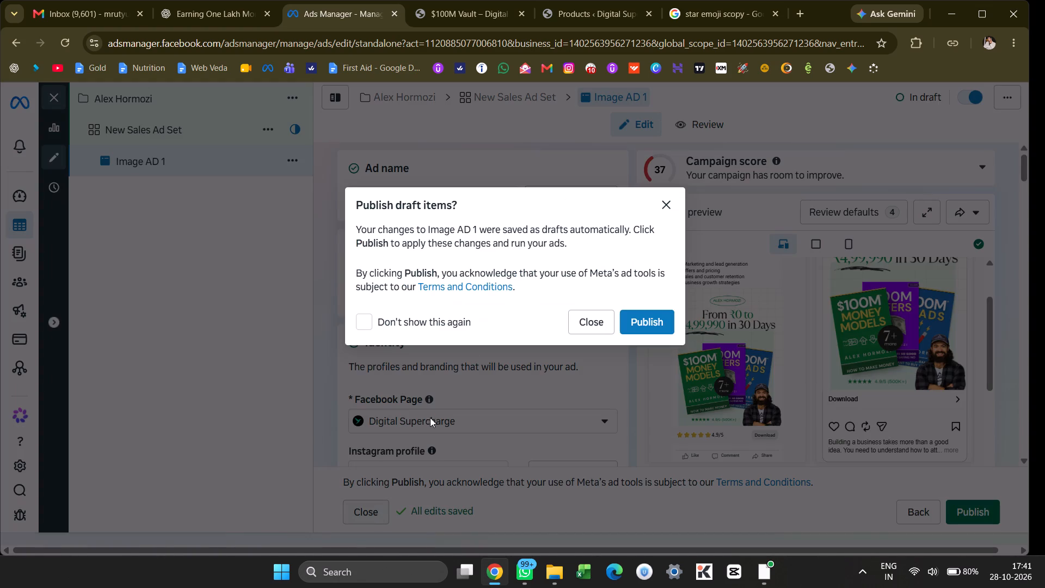
left_click(598, 326)
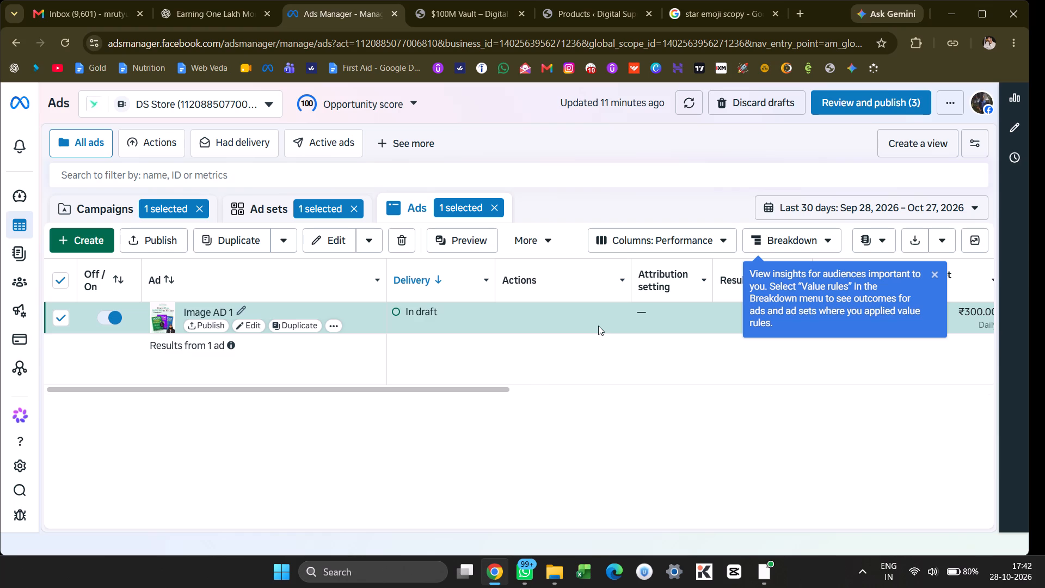
Dismiss the Breakdown tip about value rules covering the ads table.
left_click(525, 379)
left_click(504, 381)
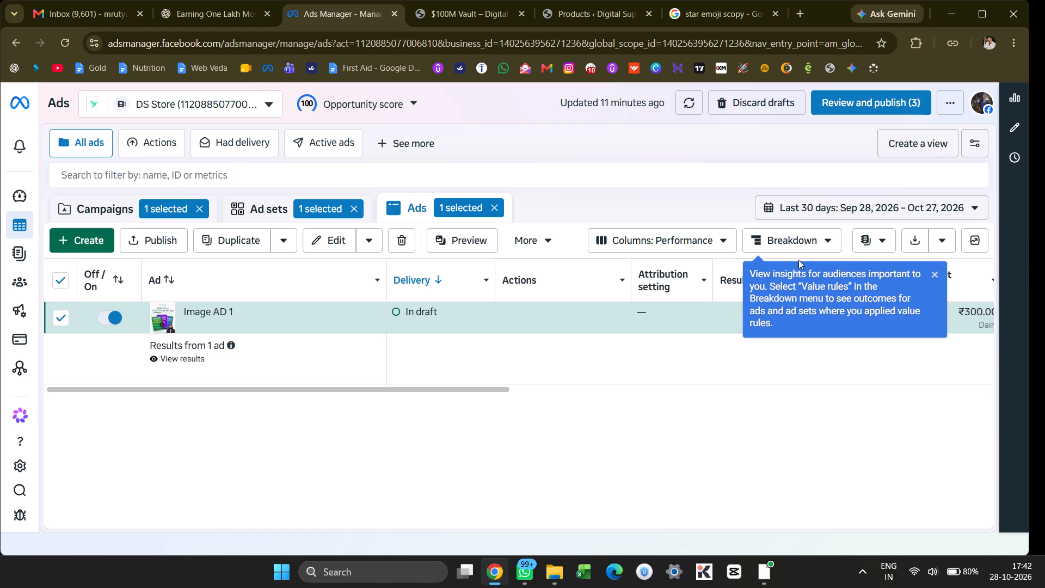
left_click(718, 179)
left_click(933, 274)
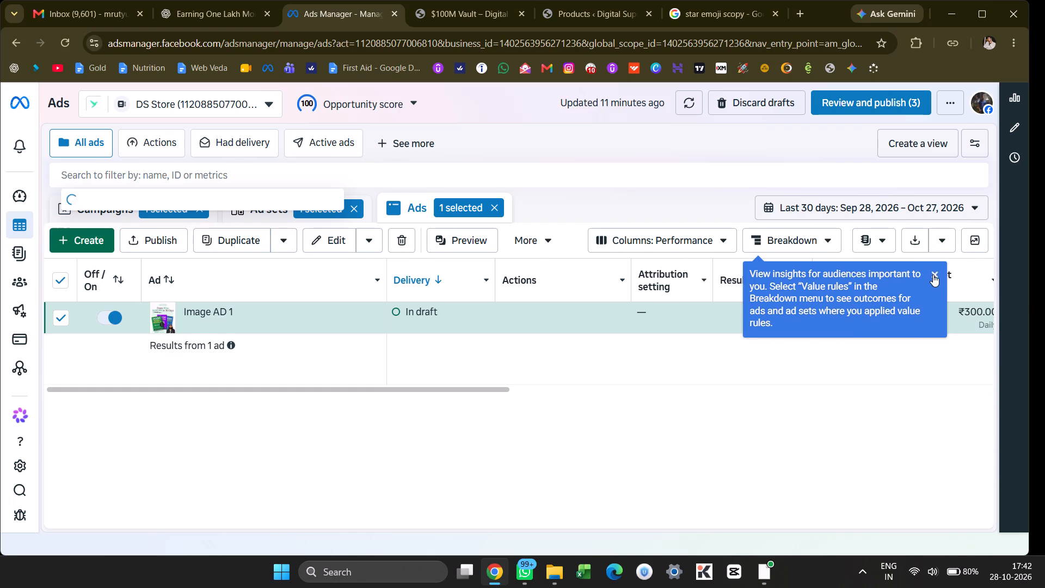
left_click(576, 374)
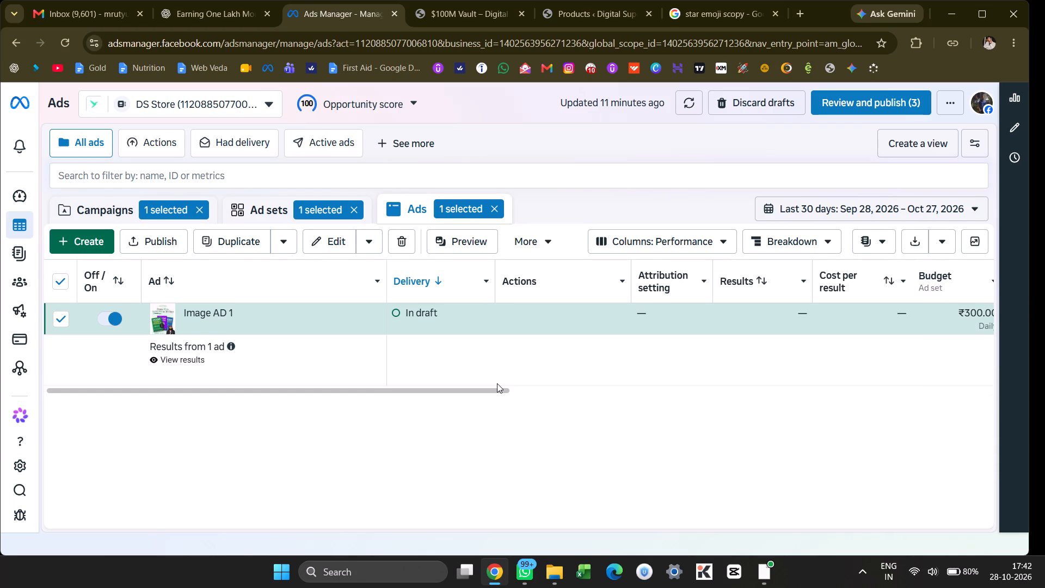
Examine Image AD 1's row across all the performance columns of the ads table, from Delivery to Ad set name.
left_click(497, 383)
left_click_drag(492, 386, 482, 391)
left_click_drag(482, 391, 858, 368)
left_click_drag(564, 392, 604, 389)
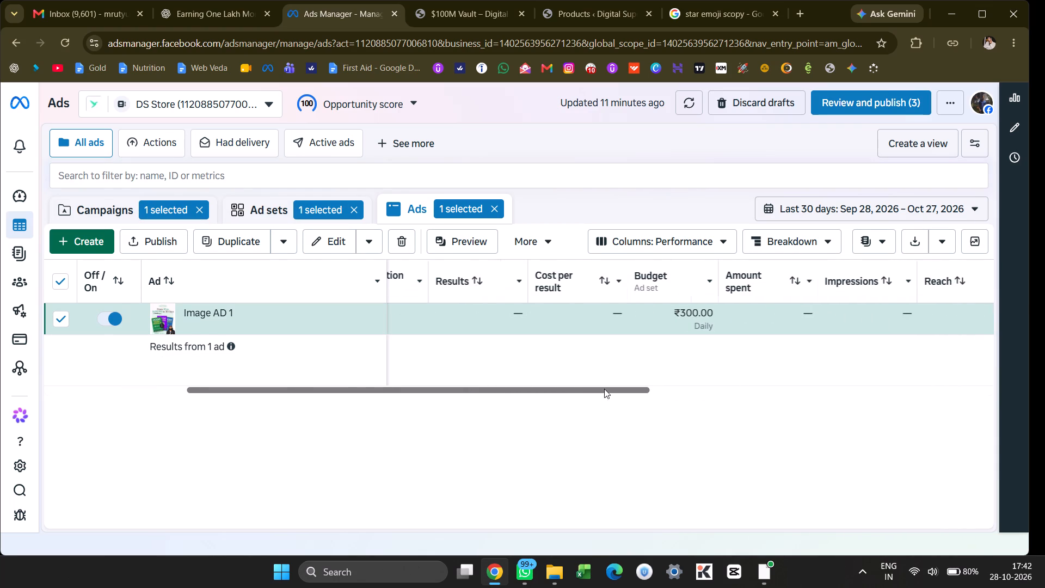
left_click_drag(604, 389, 962, 395)
left_click_drag(709, 391, 983, 407)
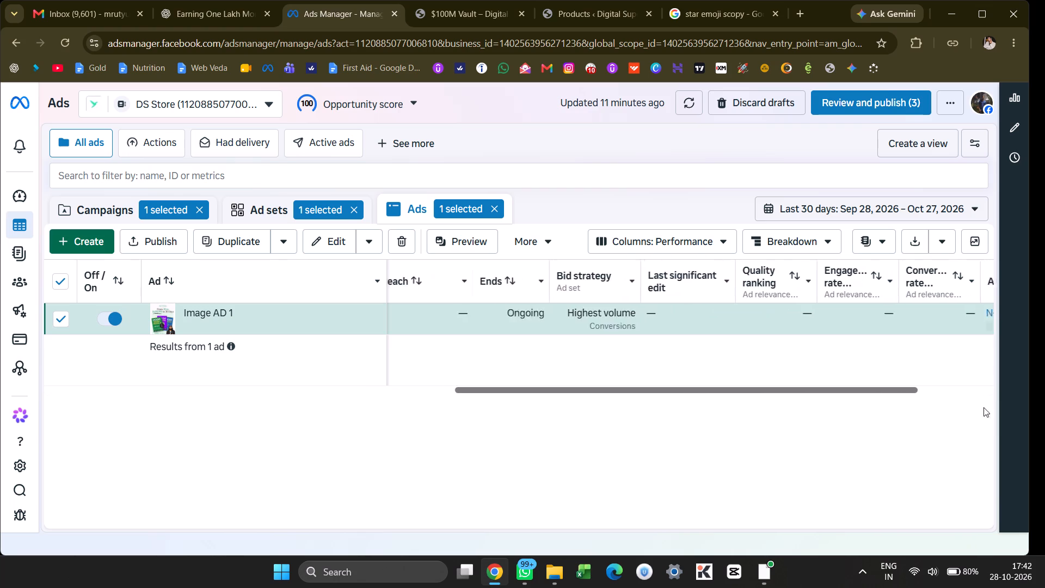
left_click_drag(983, 407, 1044, 406)
left_click_drag(895, 388, 1005, 400)
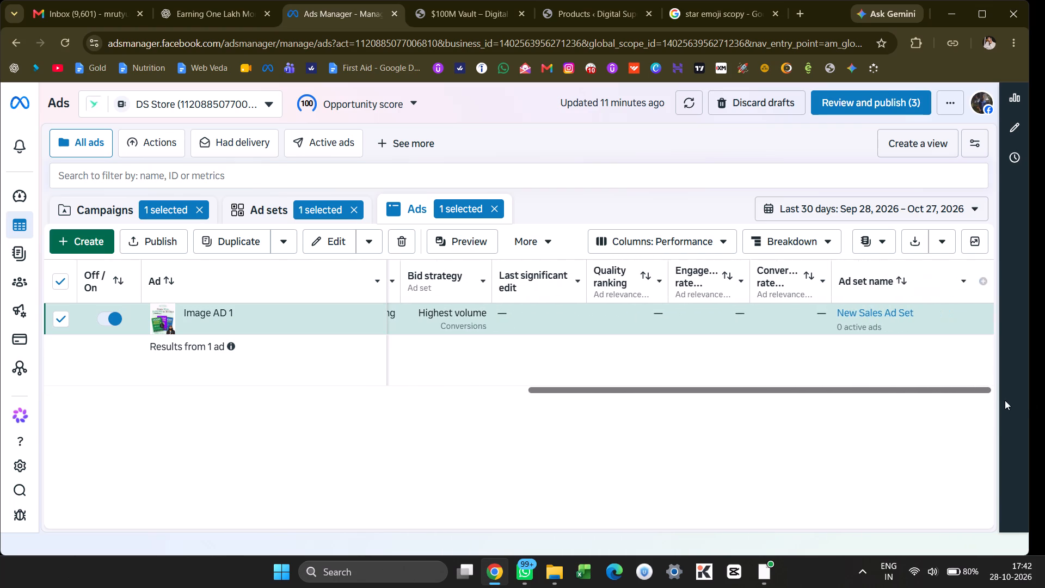
left_click_drag(1005, 400, 67, 474)
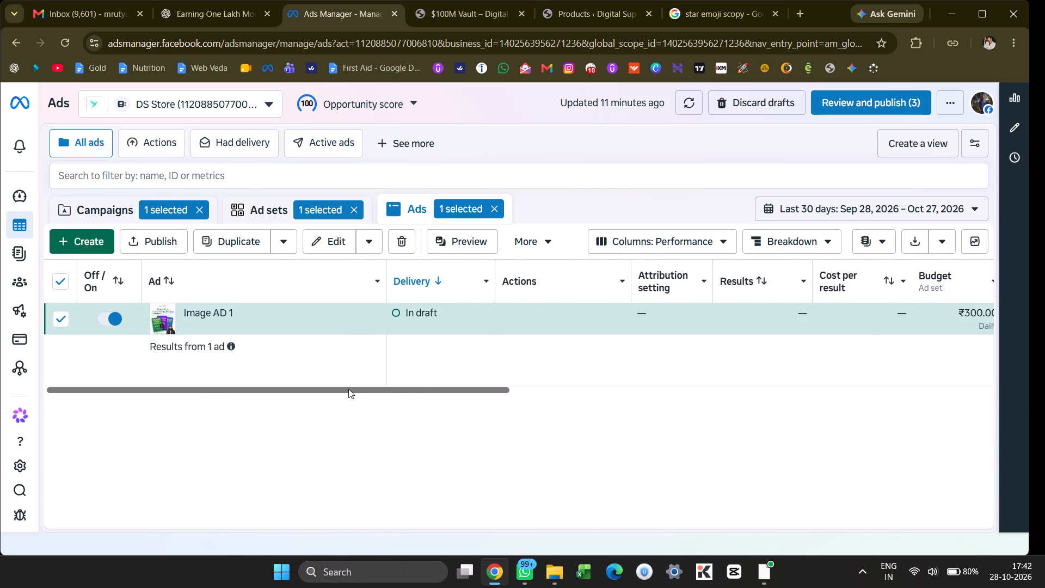
left_click_drag(351, 388, 1044, 350)
left_click_drag(694, 383, 663, 383)
left_click_drag(663, 393, 1044, 405)
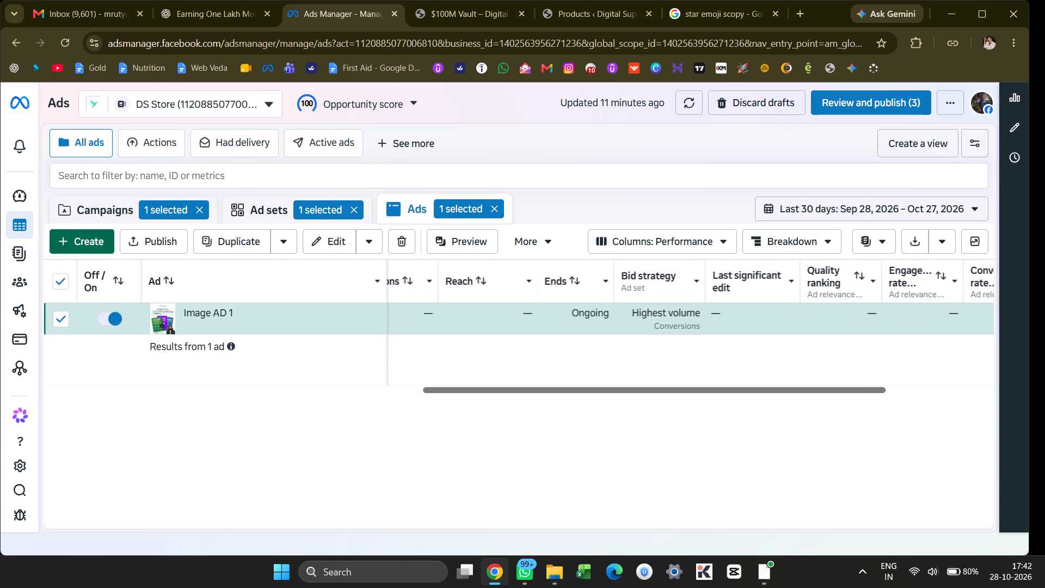
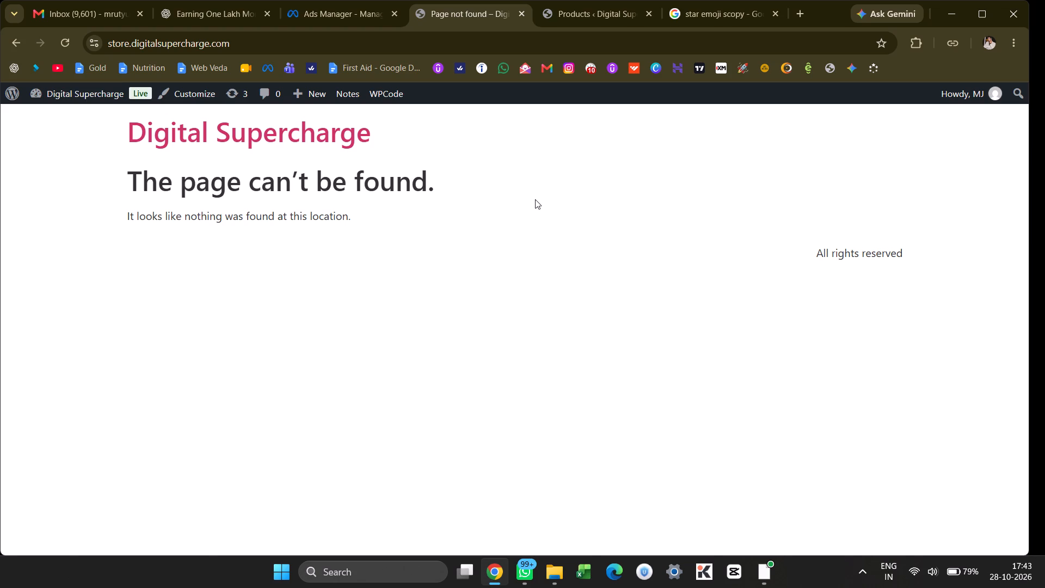
left_click(337, 15)
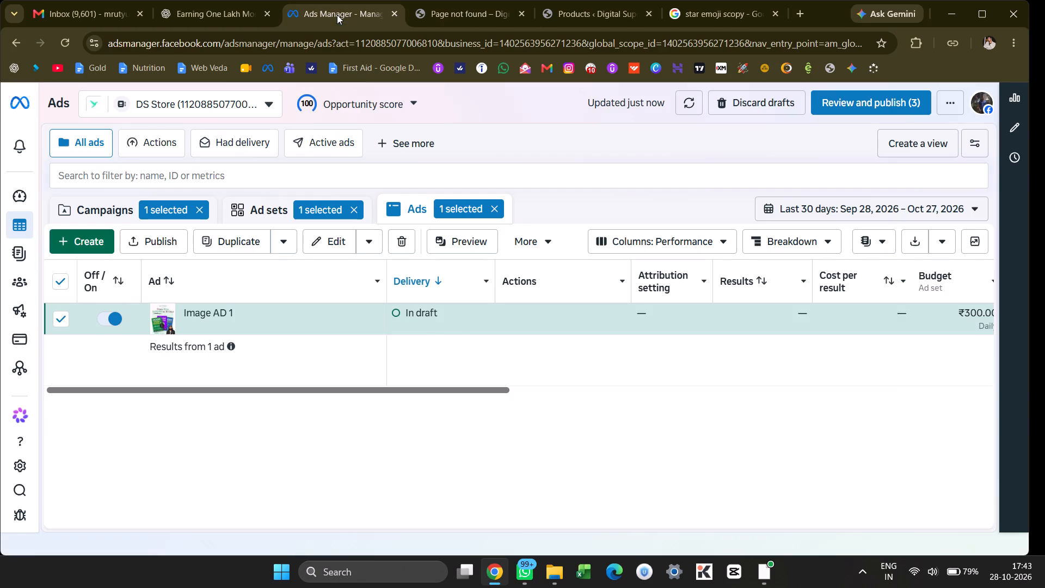
left_click(452, 10)
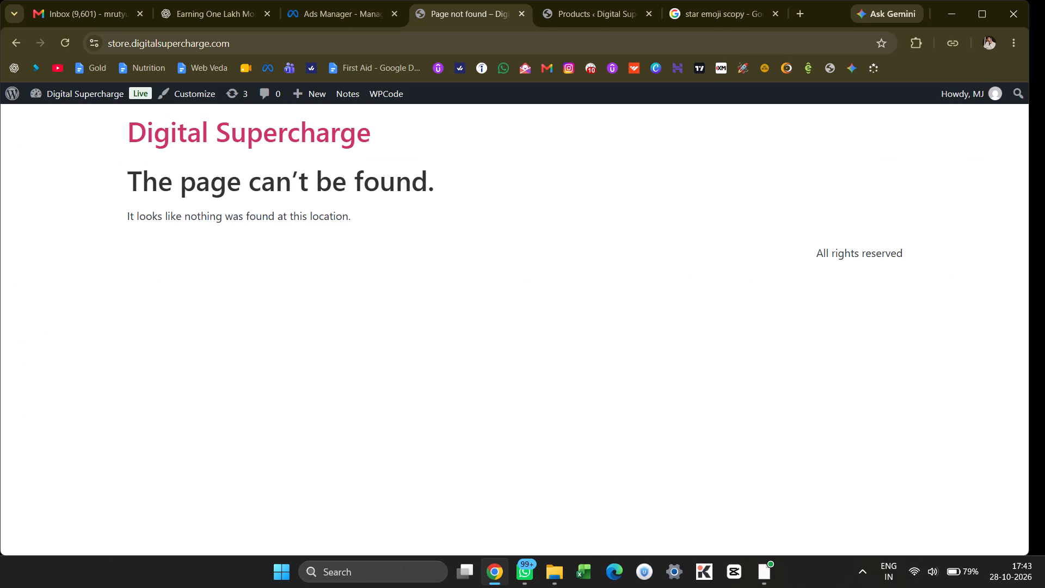
Open the WordPress list of all pages on the Digital Supercharge site and examine which pages exist.
left_click(81, 95)
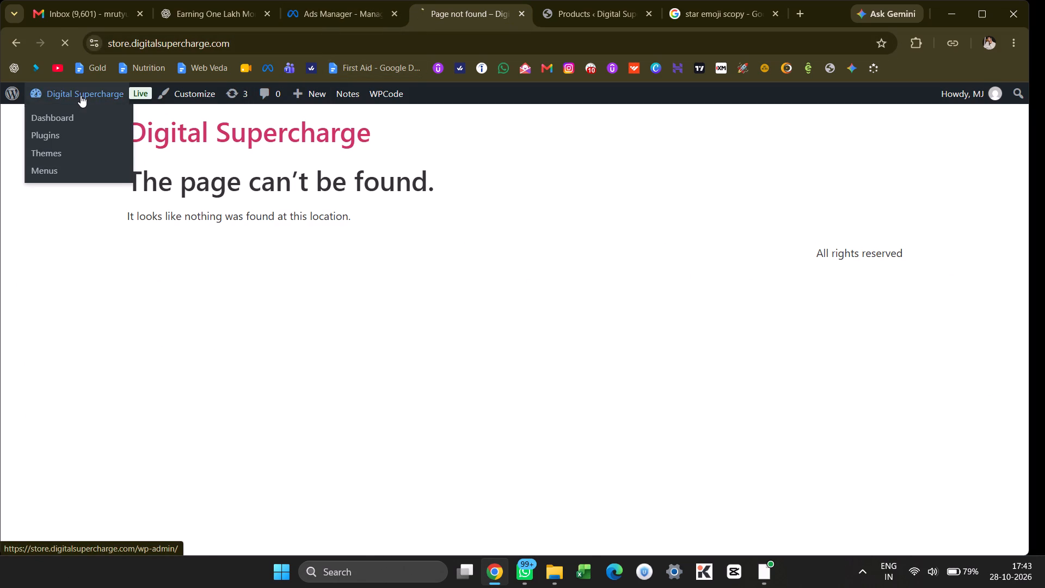
left_click(61, 278)
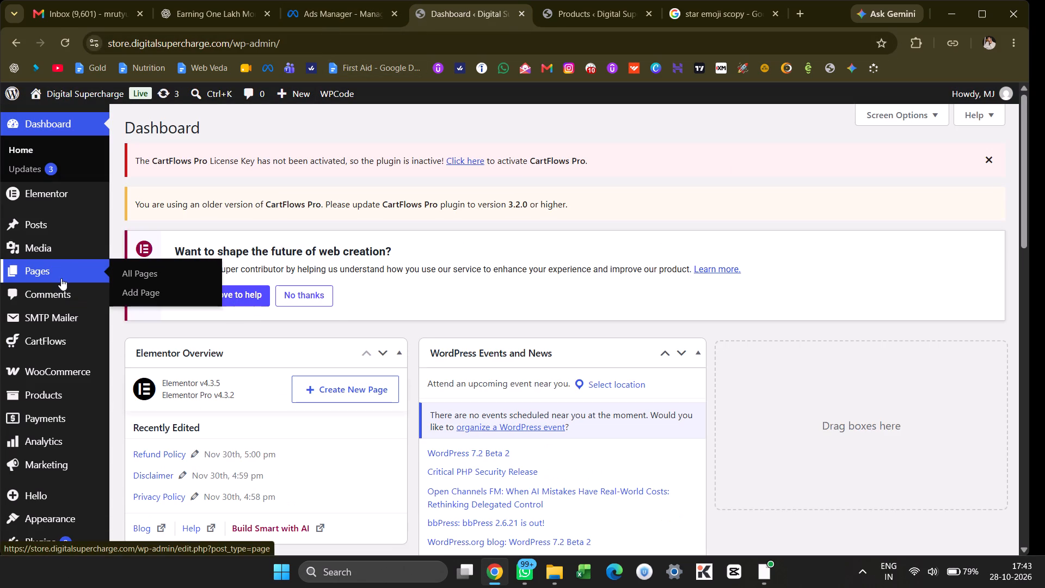
scroll(338, 317, "down", 1)
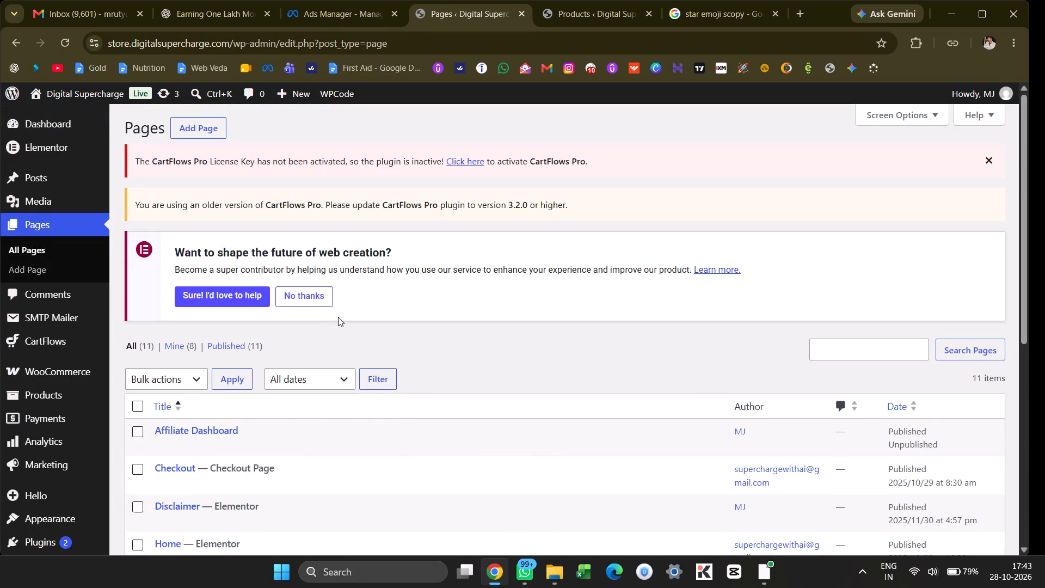
scroll(338, 317, "down", 5)
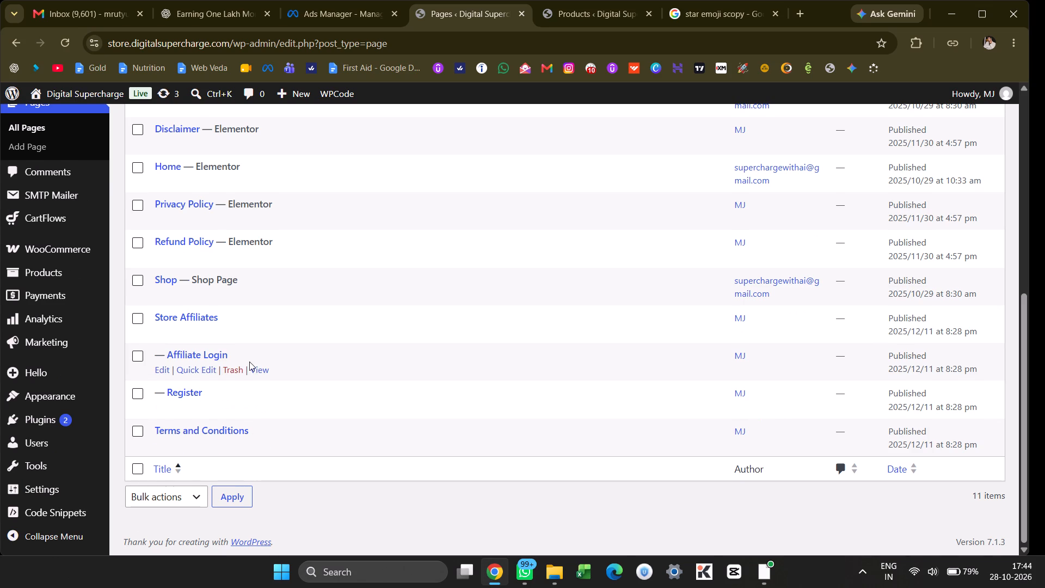
scroll(249, 362, "up", 3)
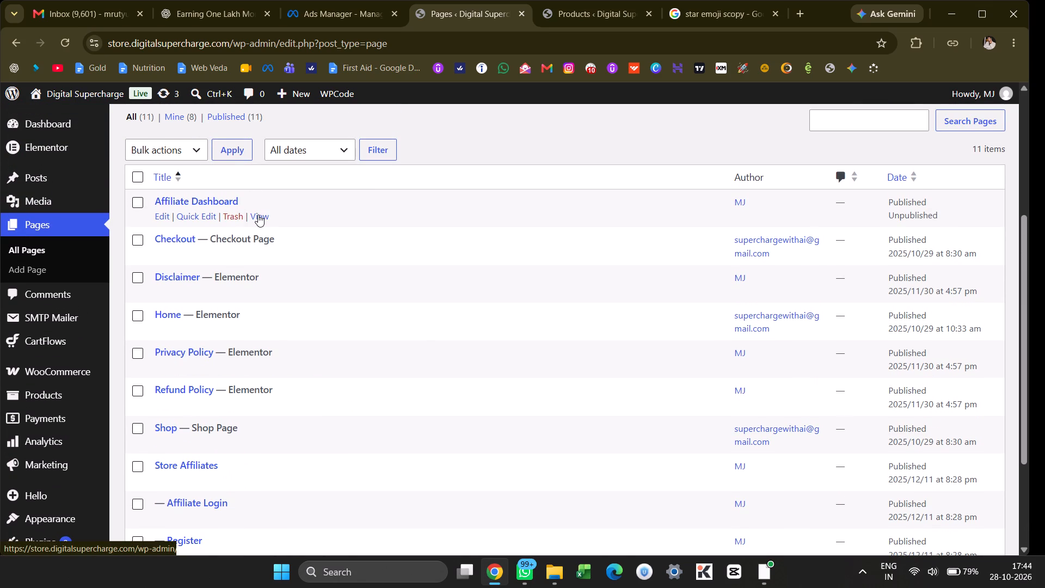
View the live Affiliate Dashboard page in a separate tab and close it again.
right_click(258, 215)
left_click(317, 229)
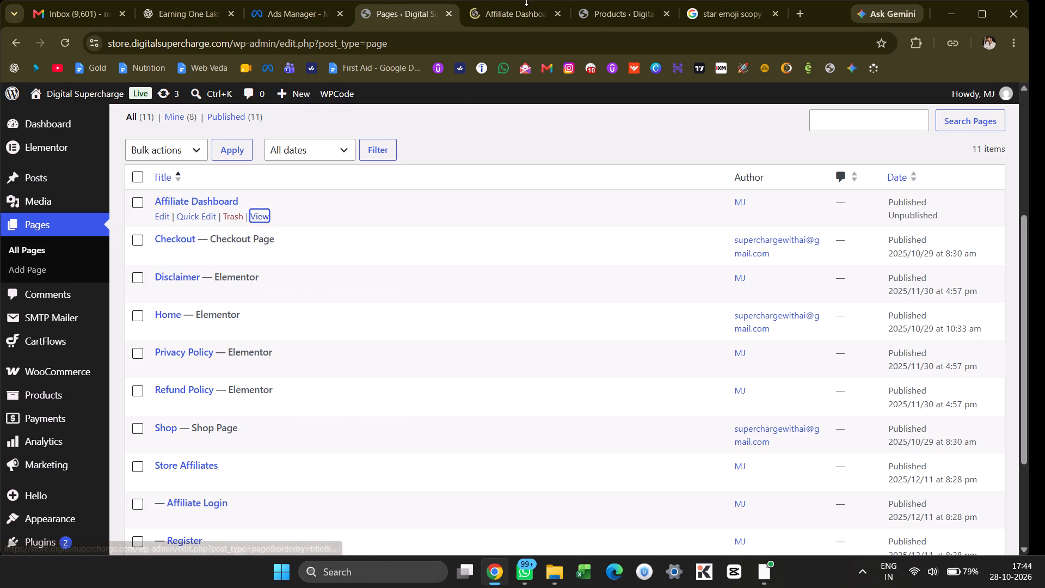
left_click(527, 21)
left_click(557, 16)
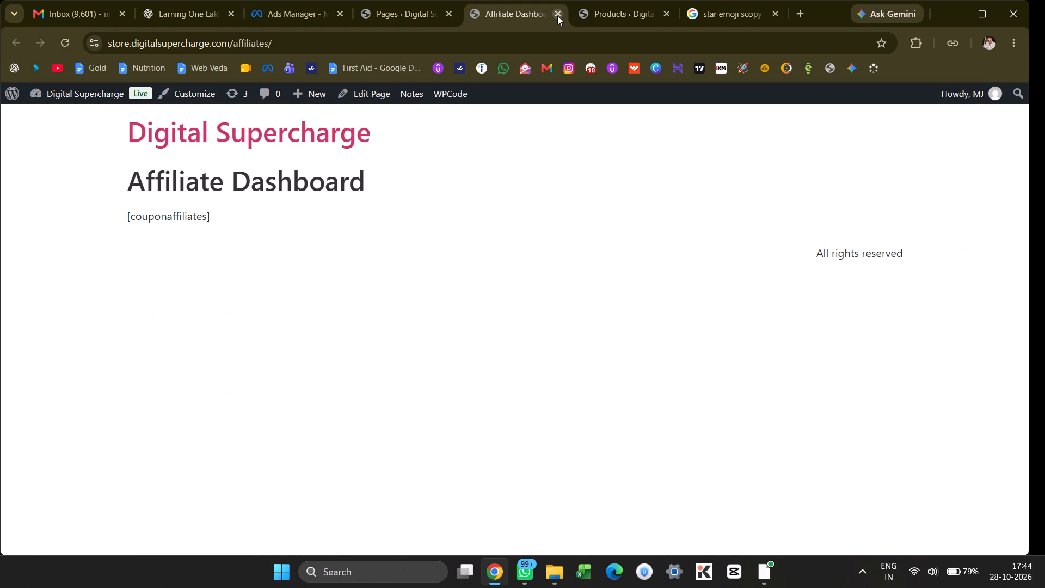
Move the Affiliate Dashboard, Store Affiliates, Affiliate Login, Register, and Terms and Conditions pages to the trash together.
left_click(143, 204)
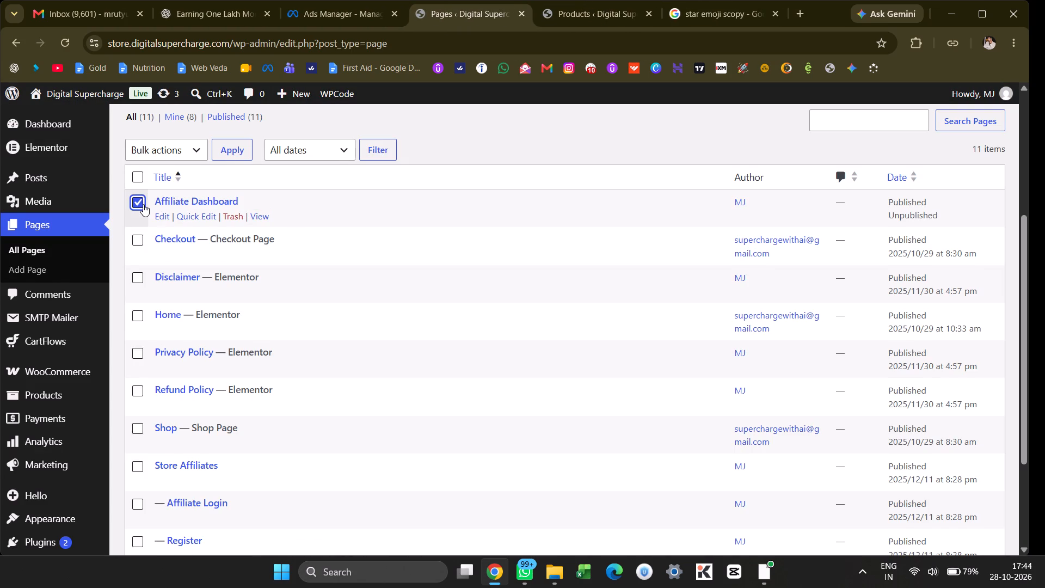
scroll(143, 204, "down", 2)
left_click(139, 320)
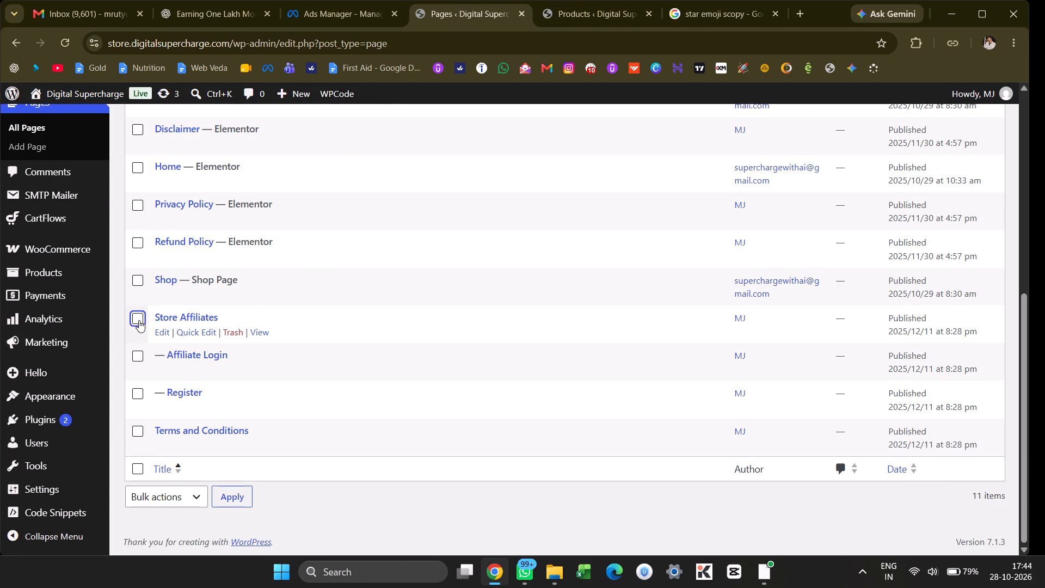
left_click(142, 358)
left_click(141, 405)
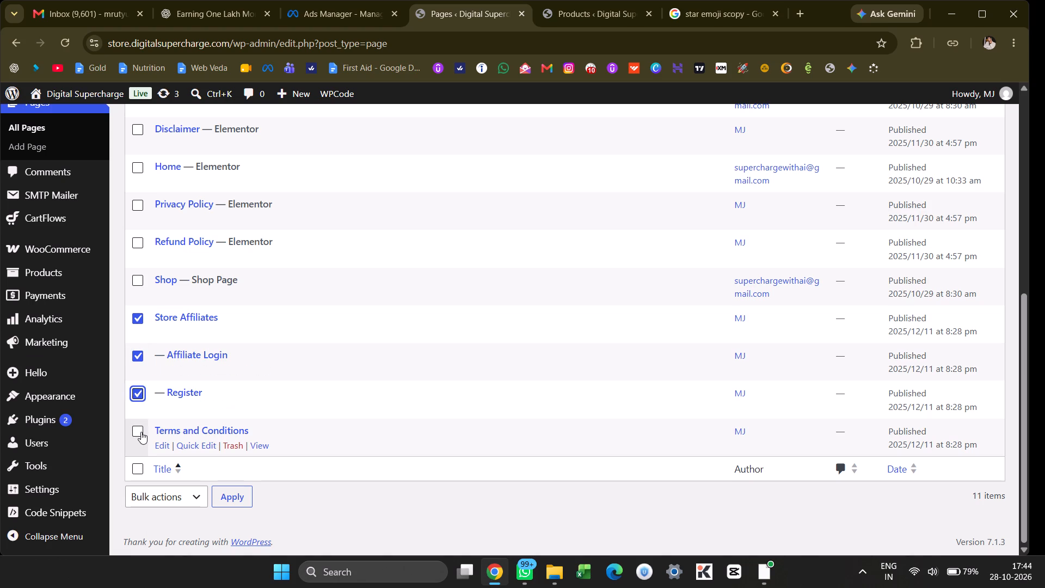
left_click(141, 432)
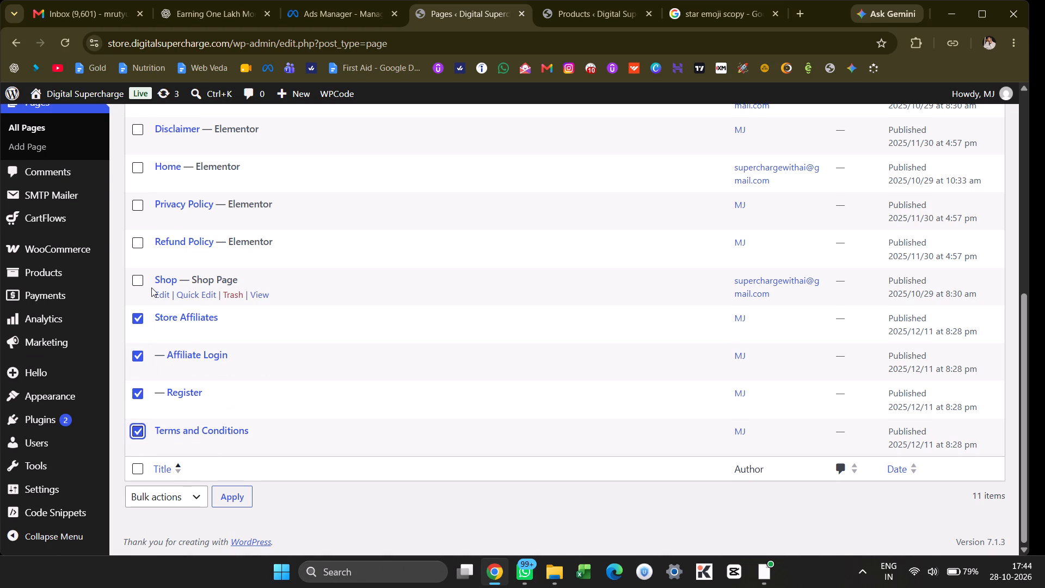
scroll(151, 287, "up", 1)
left_click(145, 327)
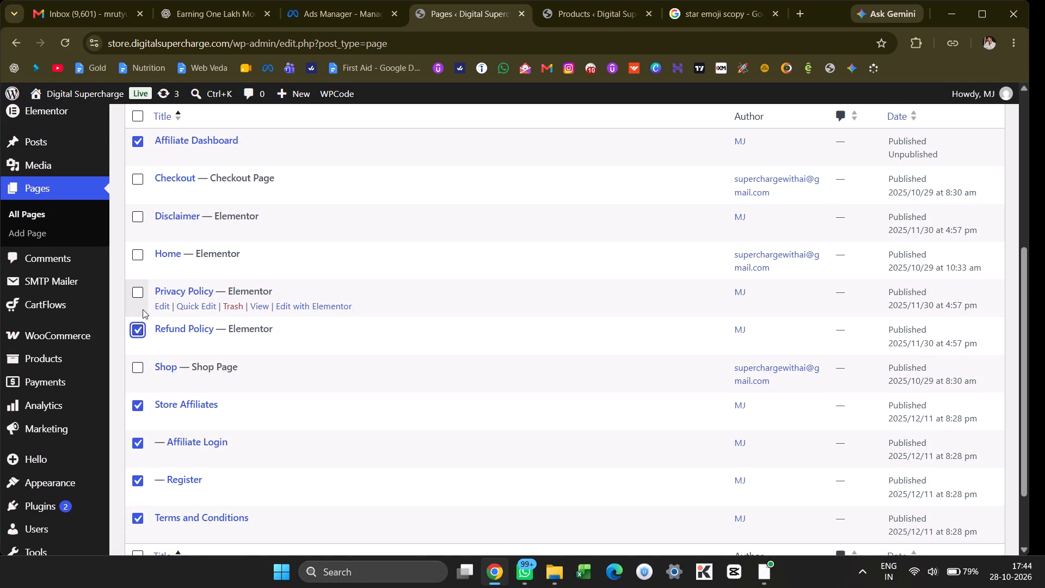
left_click(143, 309)
left_click(137, 301)
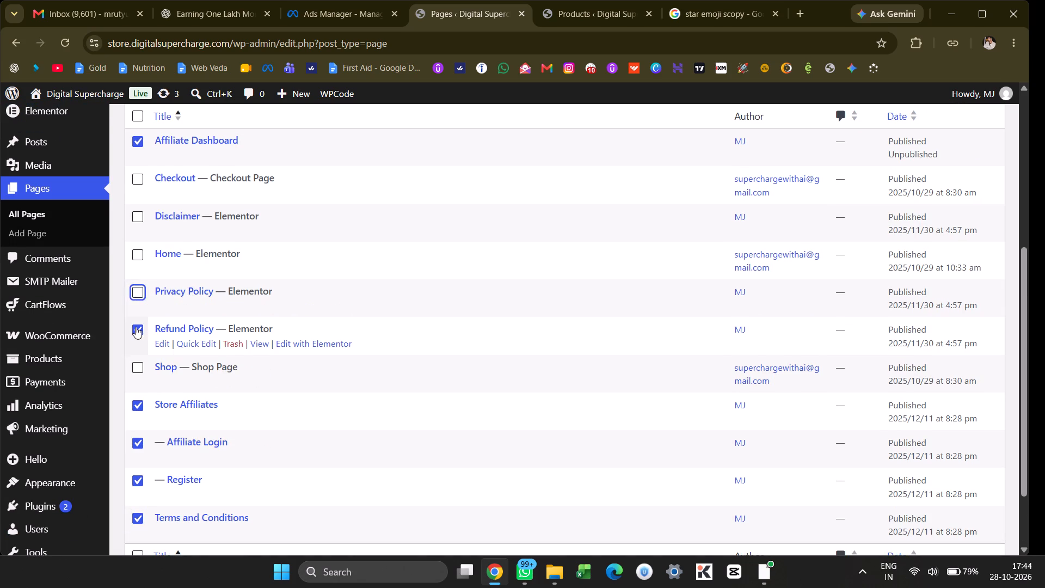
left_click(134, 331)
scroll(259, 418, "down", 5)
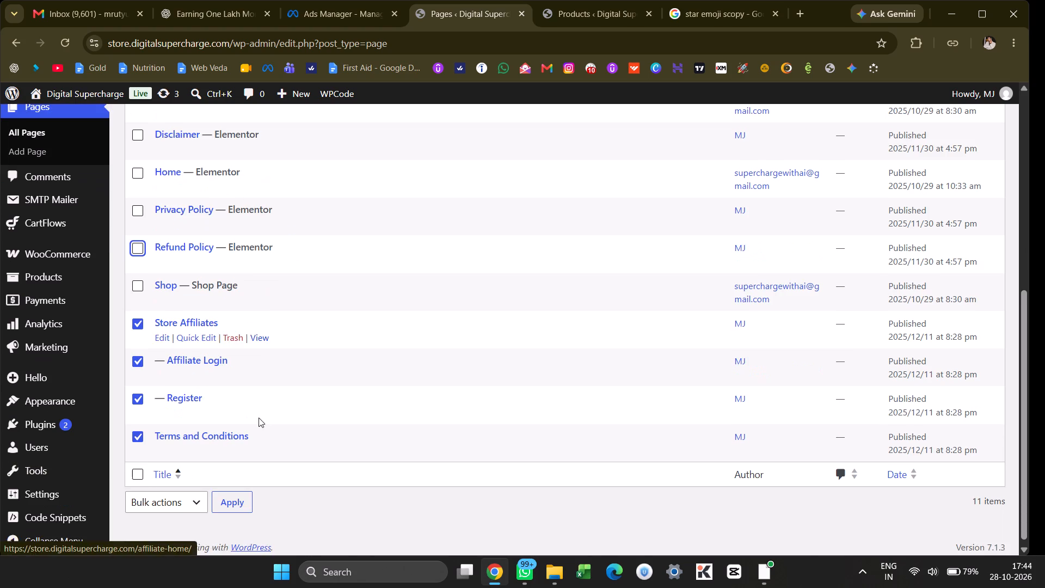
left_click(186, 490)
left_click_drag(185, 474, 255, 508)
left_click_drag(255, 508, 186, 499)
left_click(186, 499)
left_click(179, 475)
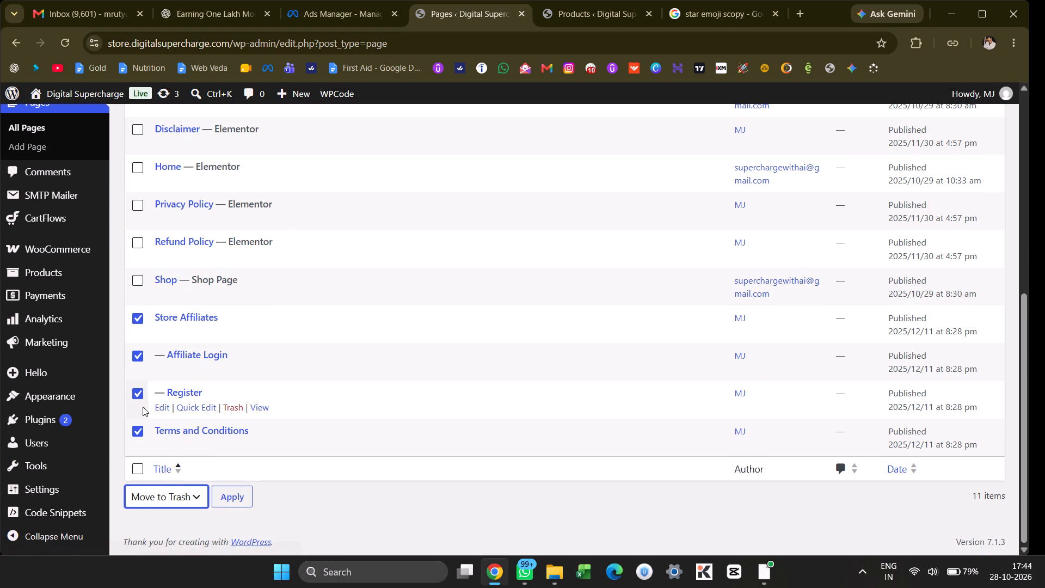
left_click(232, 491)
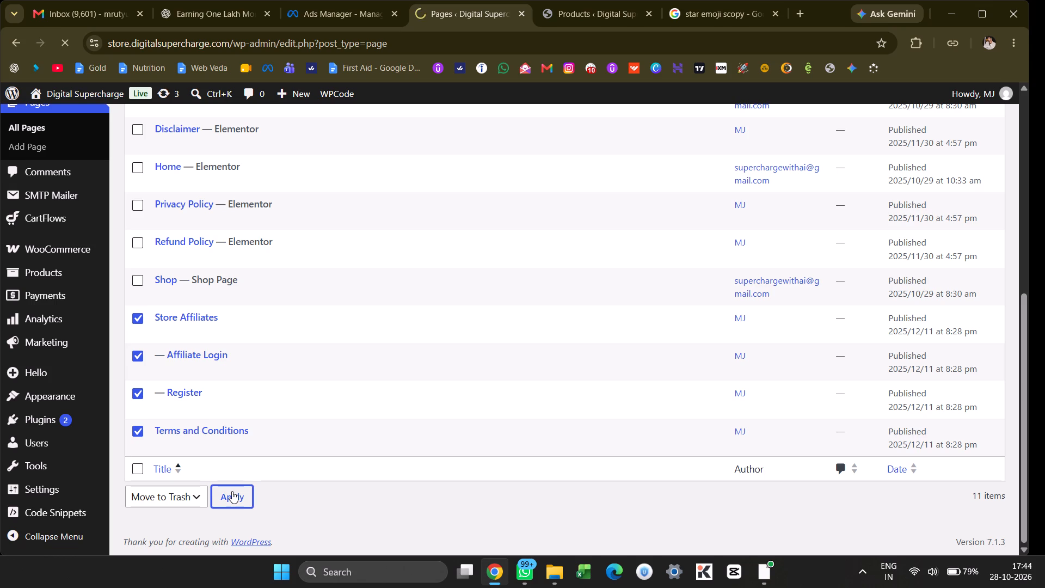
Open the Home page for editing with Elementor in a new tab.
scroll(260, 420, "down", 2)
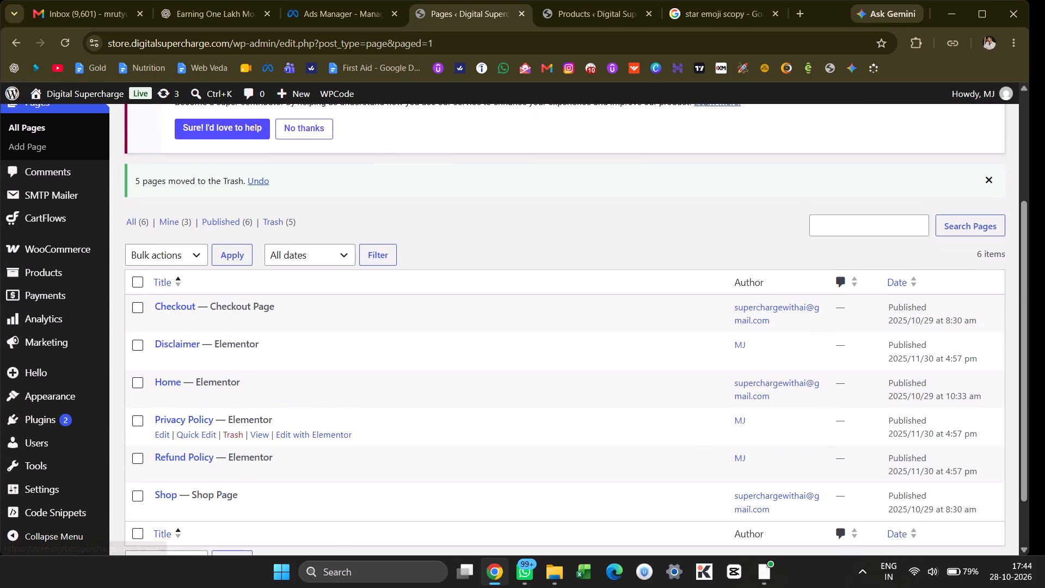
right_click(296, 399)
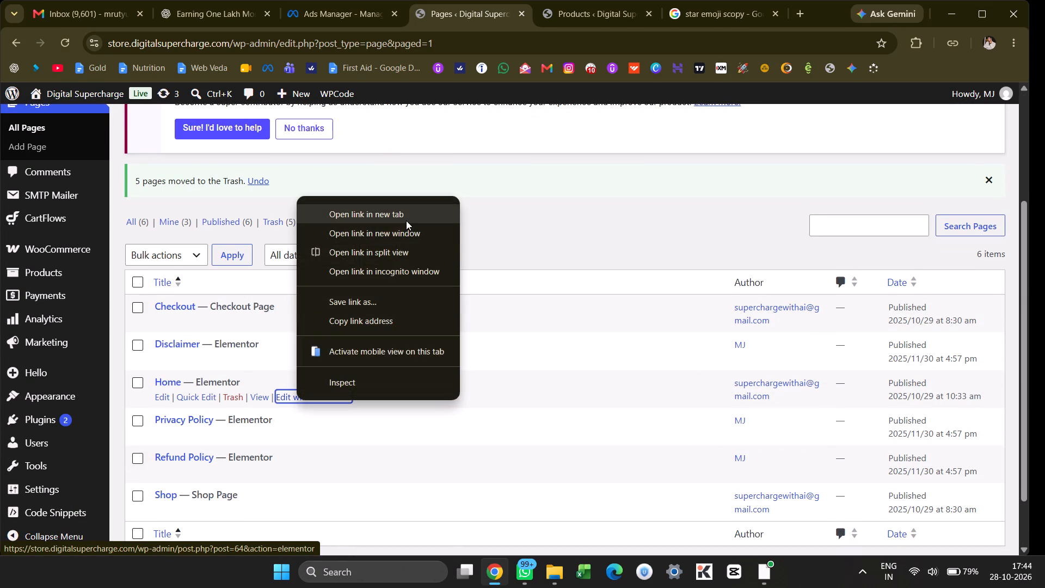
left_click(406, 220)
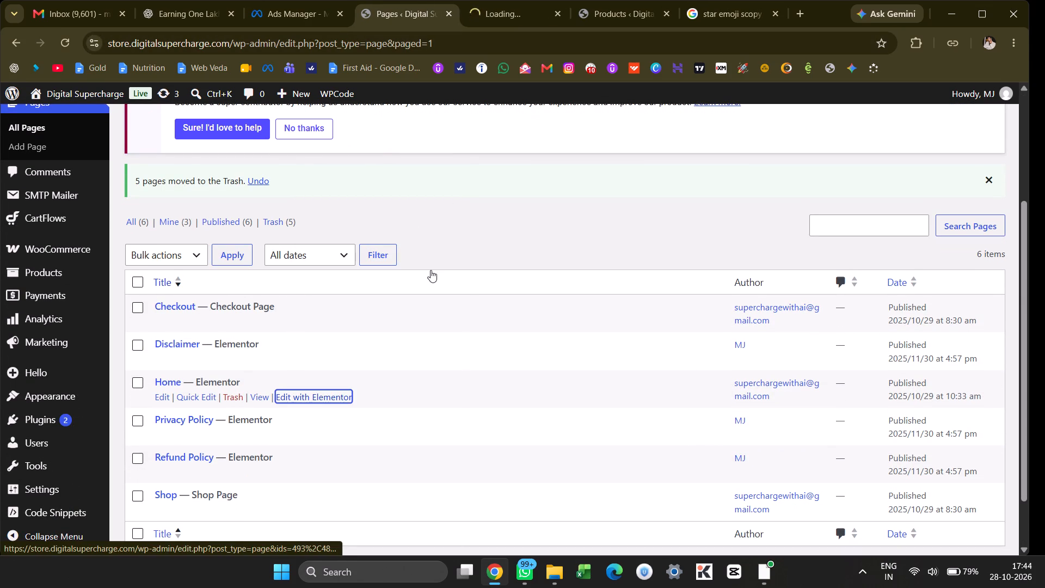
left_click(477, 198)
scroll(477, 198, "down", 4)
left_click(513, 24)
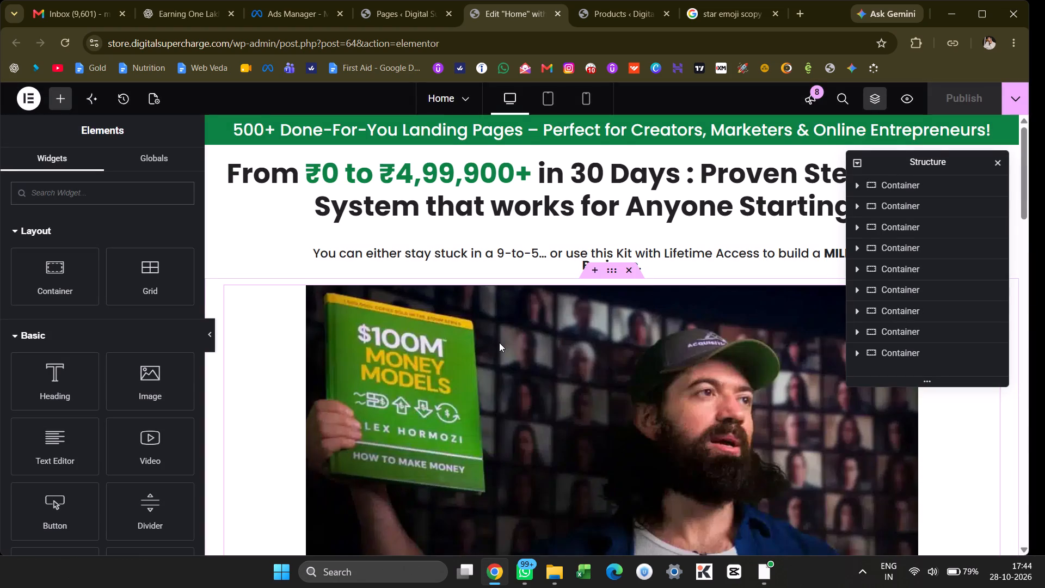
Examine the Home page's sections from the top banner down to the testimonials at the end.
scroll(499, 342, "down", 10)
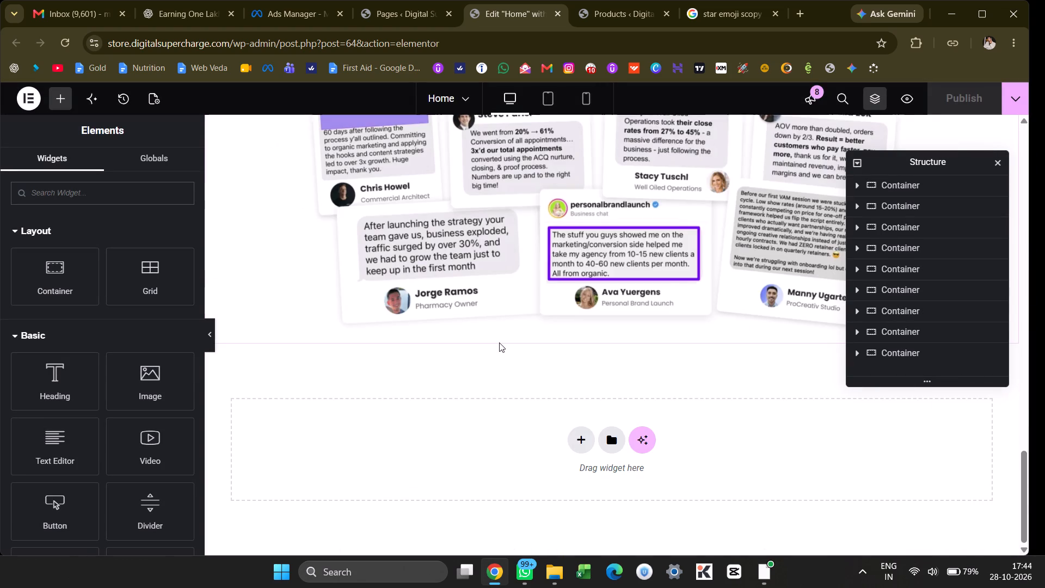
scroll(499, 342, "down", 2)
scroll(499, 342, "up", 4)
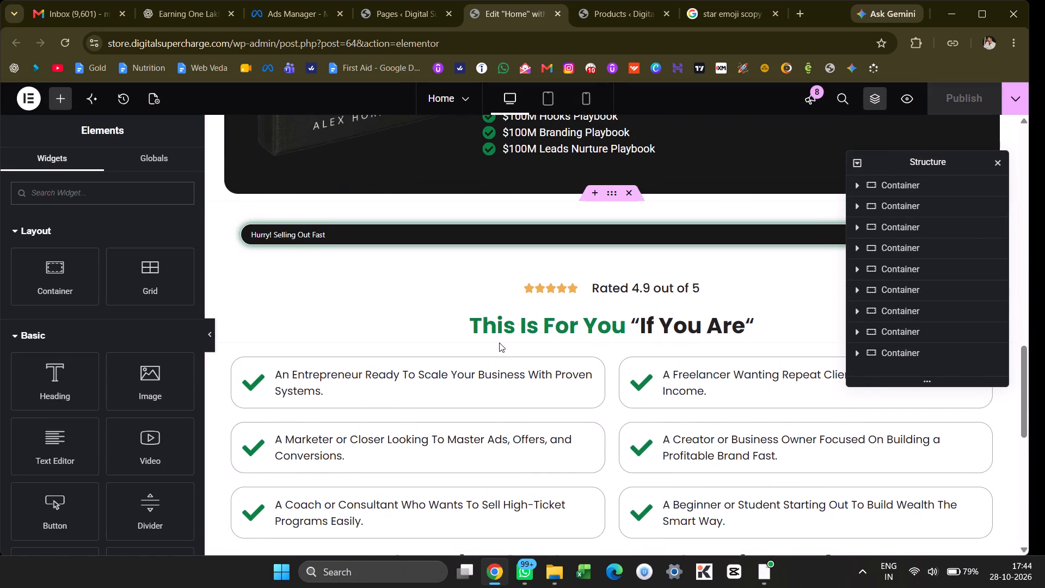
scroll(499, 342, "up", 6)
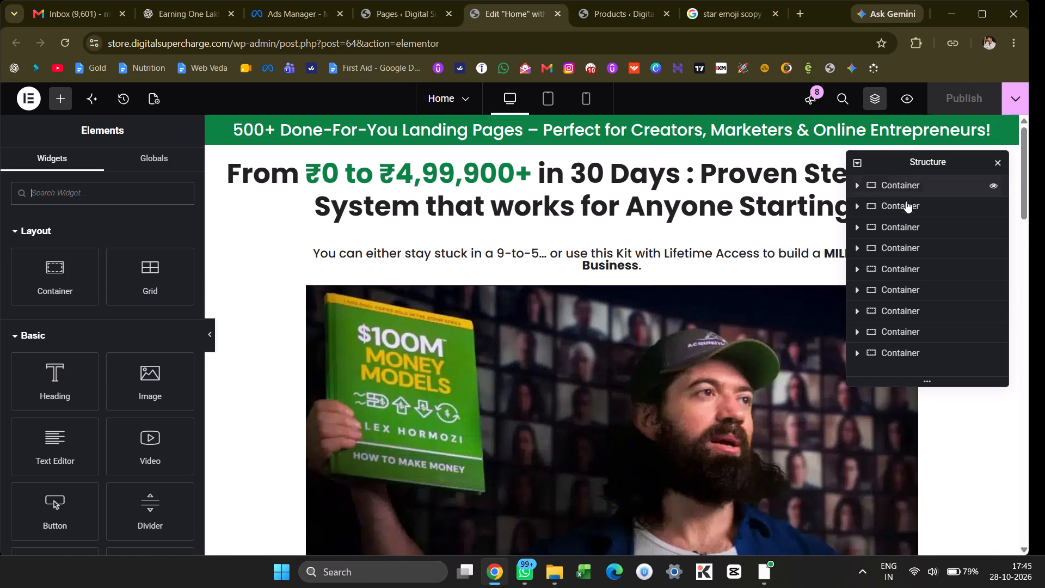
scroll(907, 206, "down", 3)
scroll(907, 206, "up", 2)
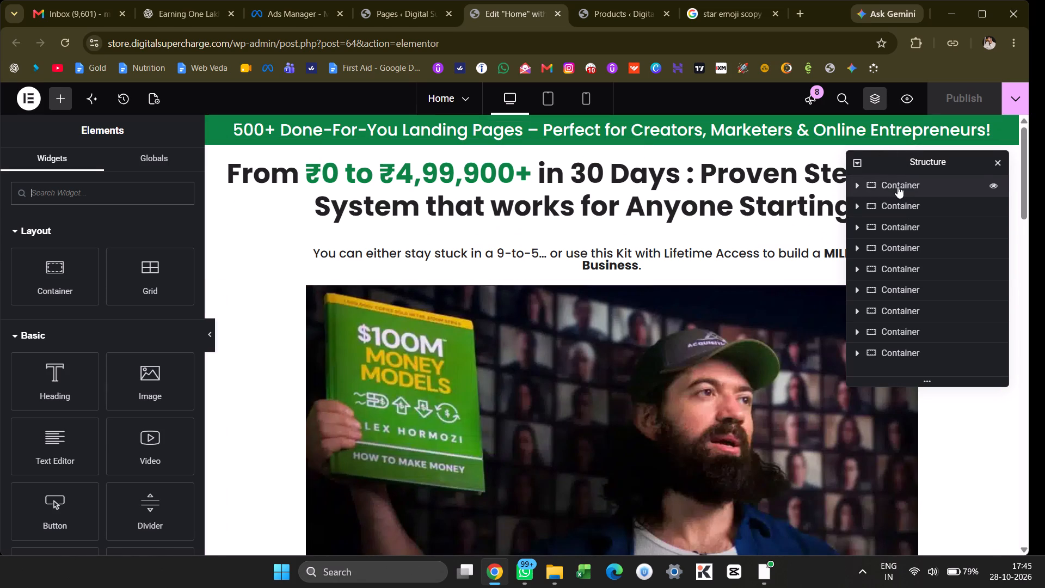
Delete every container from the Home page, starting with the green top banner, until the canvas is empty.
right_click(898, 186)
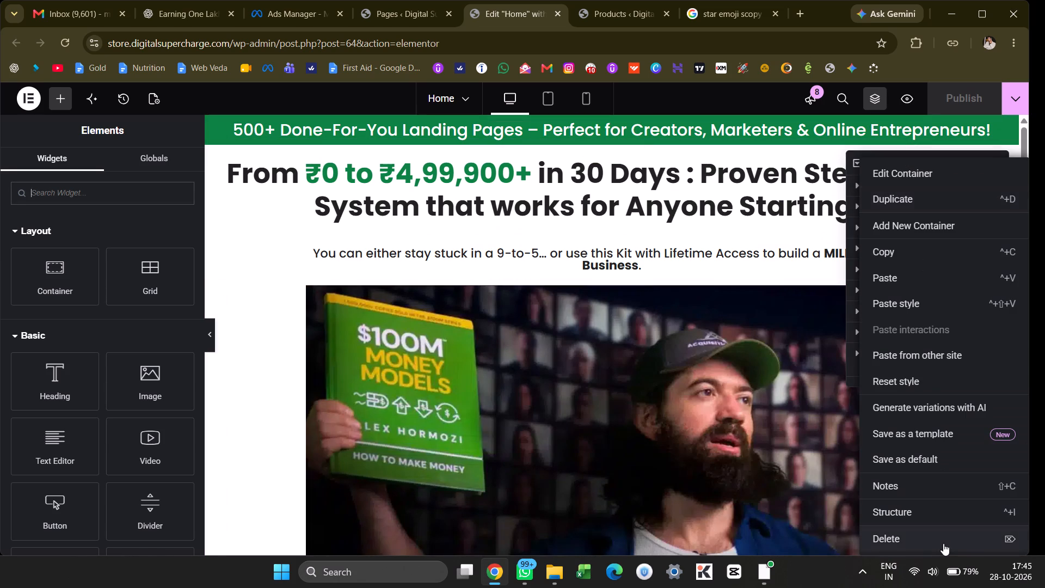
left_click(943, 543)
right_click(903, 185)
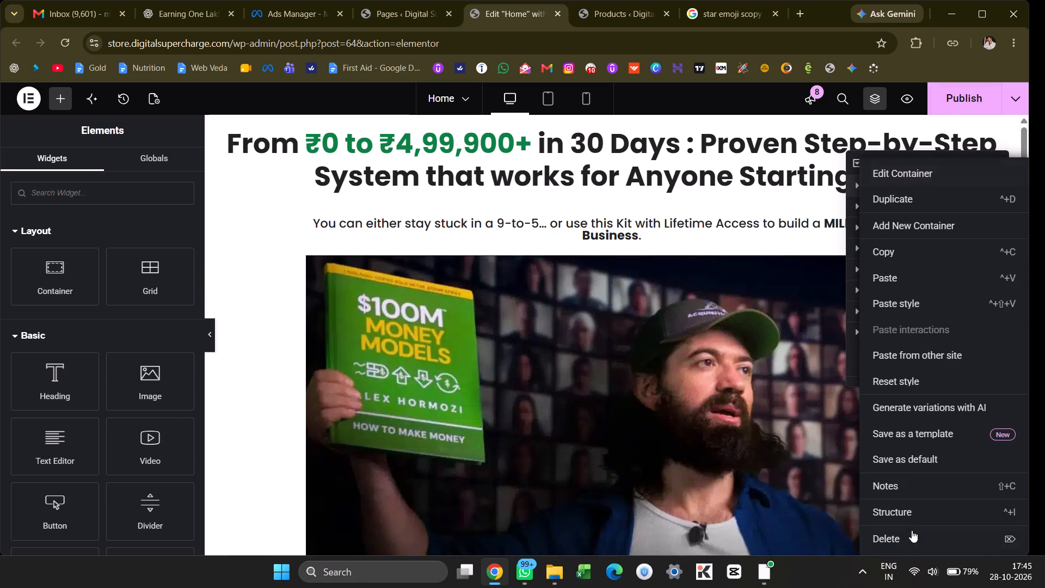
left_click(909, 536)
right_click(903, 191)
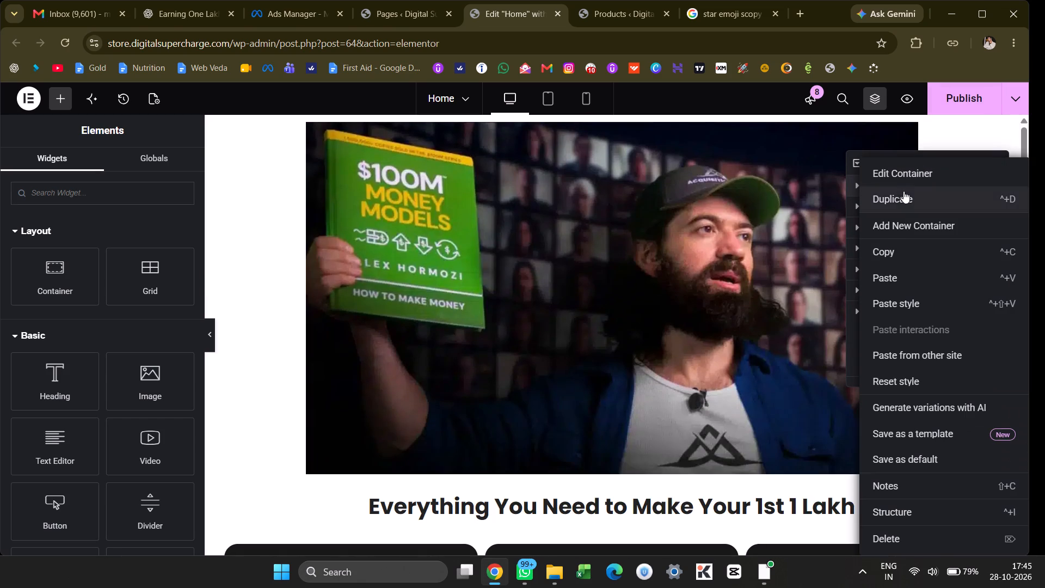
left_click(926, 538)
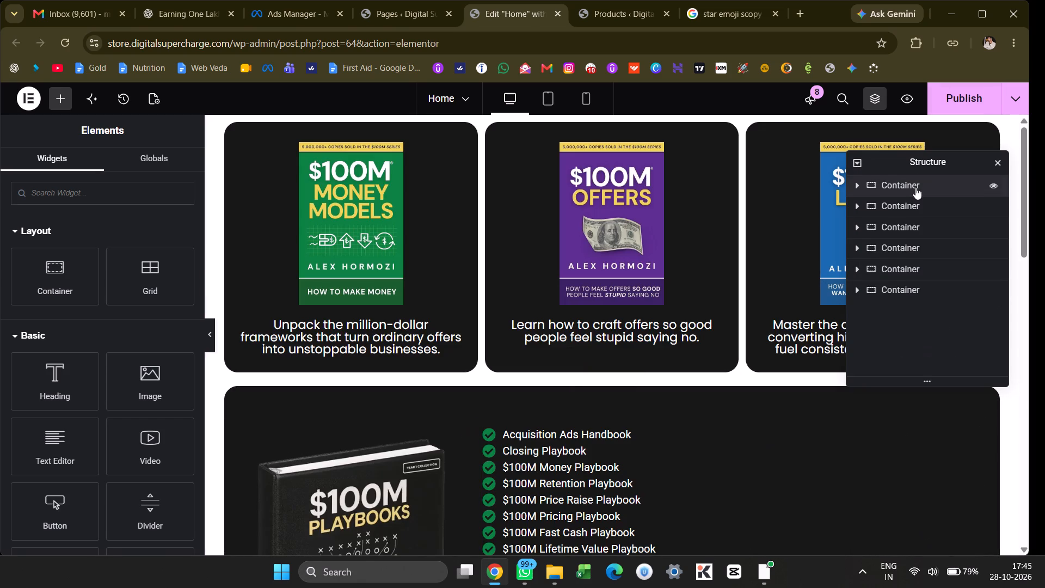
right_click(915, 187)
left_click(912, 529)
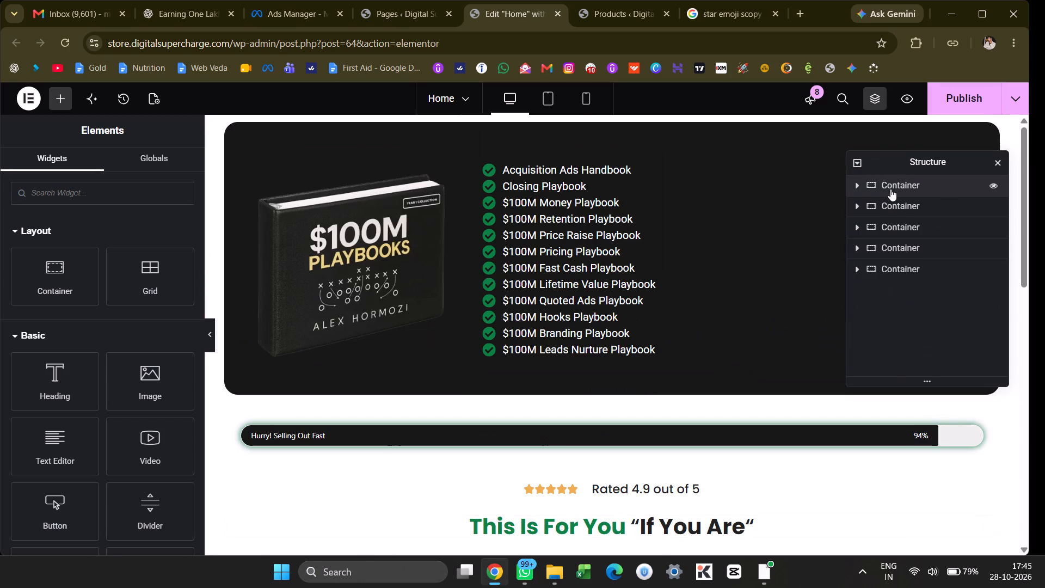
right_click(891, 189)
left_click_drag(899, 553, 926, 543)
left_click(926, 543)
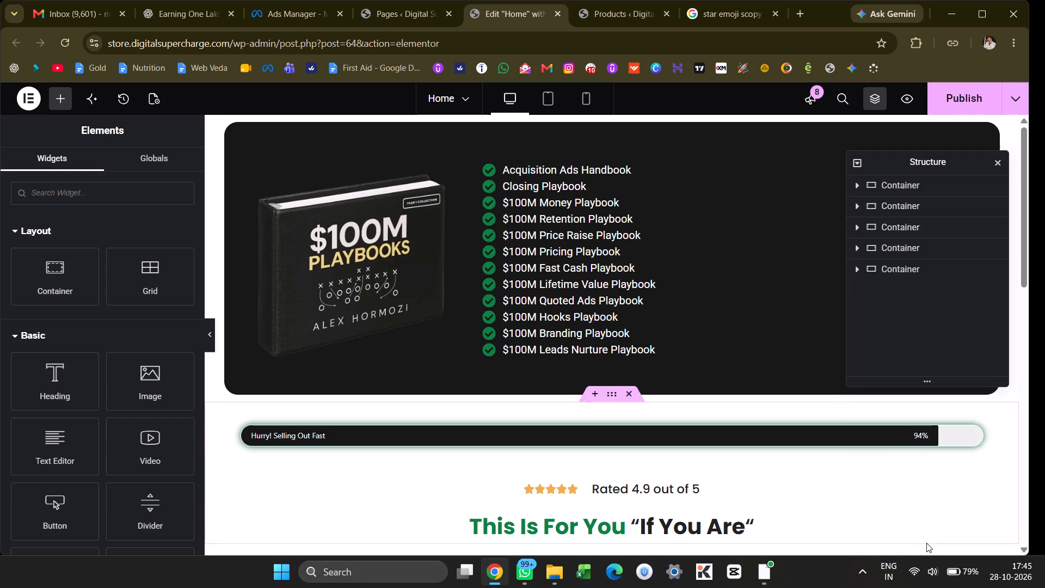
left_click(634, 130)
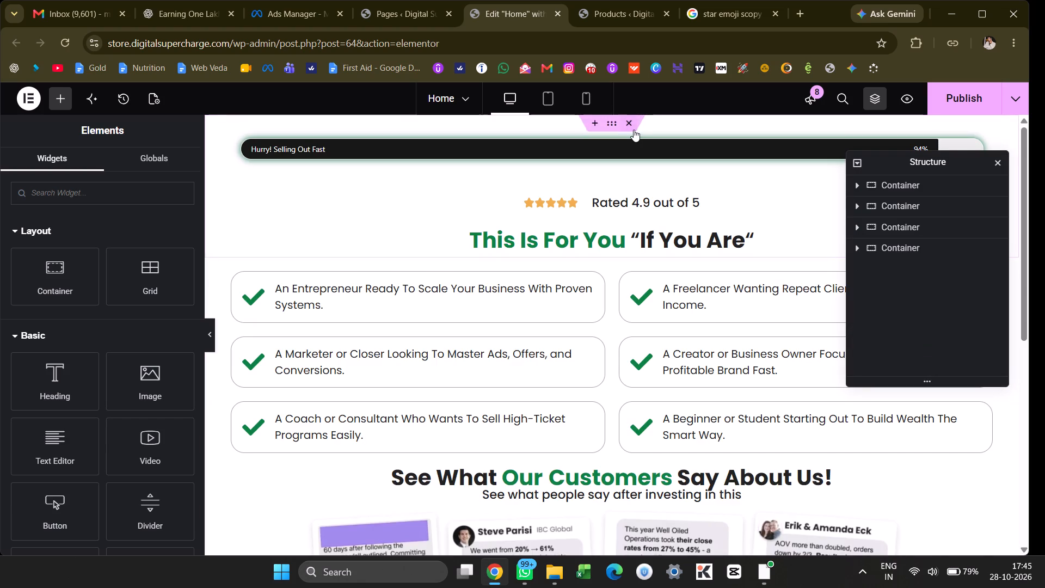
left_click(634, 130)
left_click(634, 130)
left_click(634, 130)
left_click(634, 130)
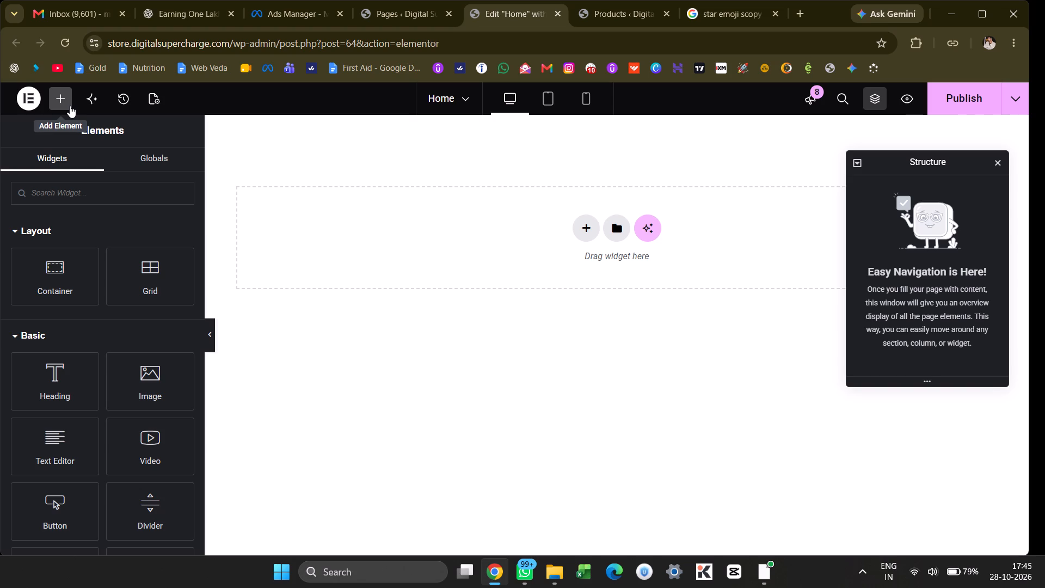
Find the Button widget and place one on the empty Home page canvas.
scroll(119, 397, "down", 3)
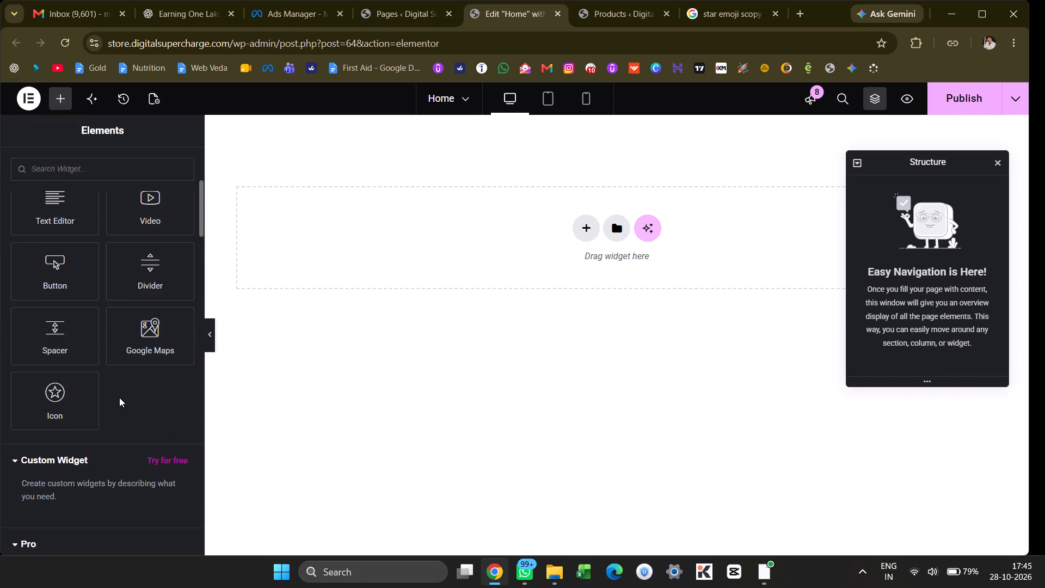
scroll(119, 397, "up", 4)
left_click(119, 195)
type("butt")
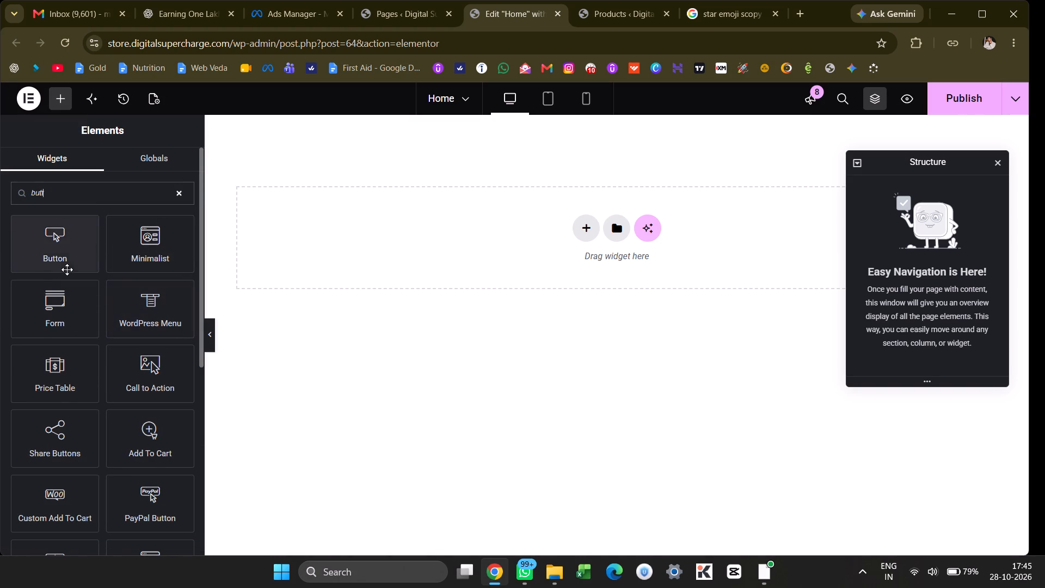
left_click_drag(54, 253, 447, 258)
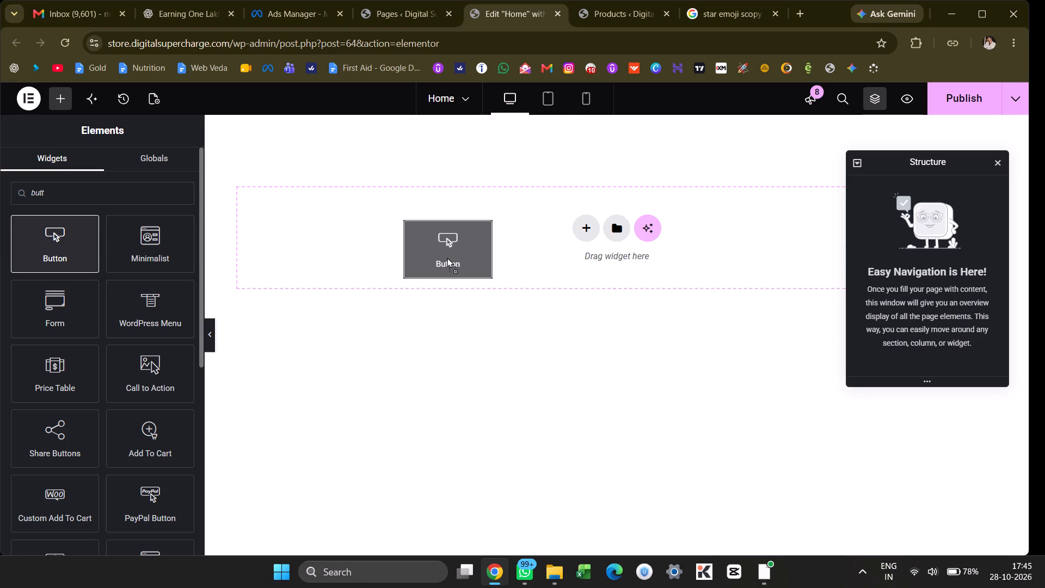
left_click_drag(447, 258, 433, 252)
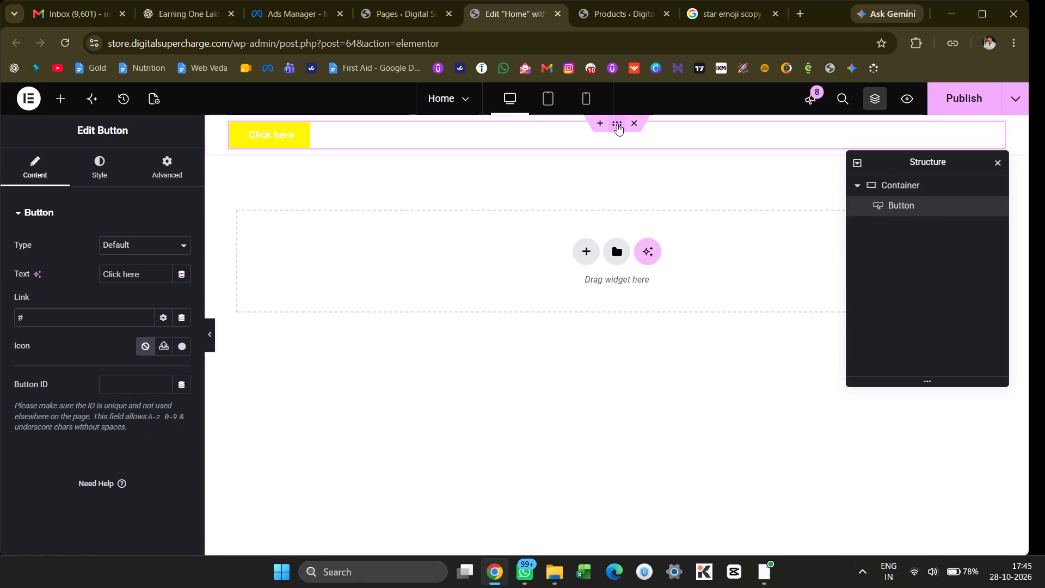
Set the direction of the container holding the button to horizontal row.
left_click(617, 124)
scroll(116, 274, "down", 1)
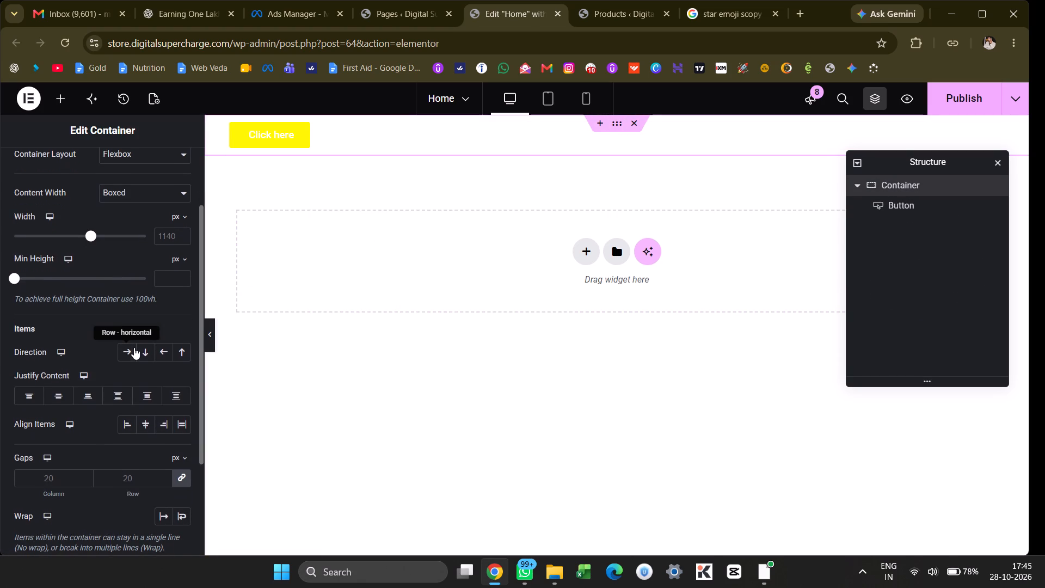
left_click(132, 347)
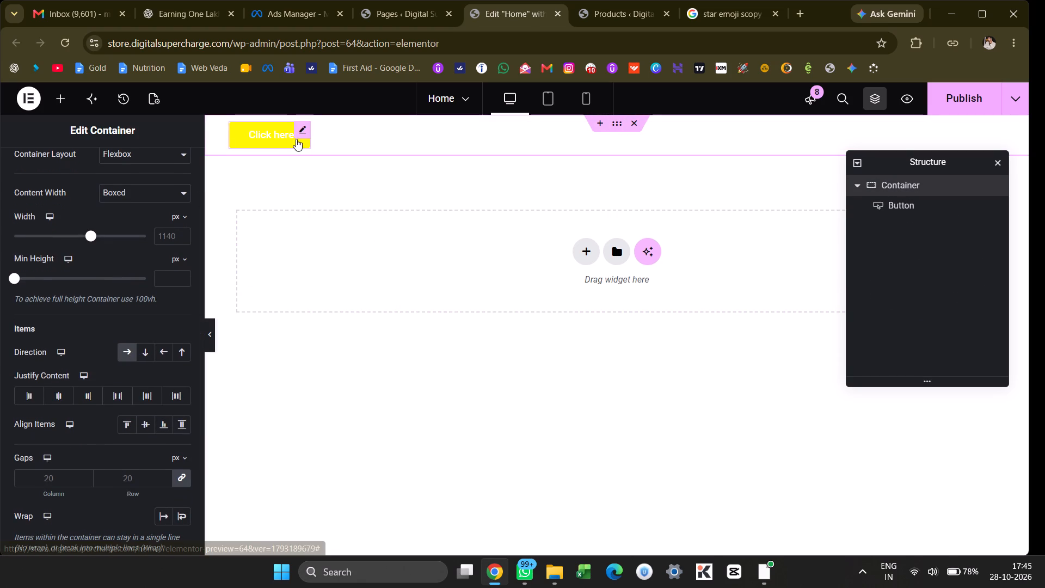
Set the button's background to the green global colour.
left_click(307, 129)
left_click(107, 181)
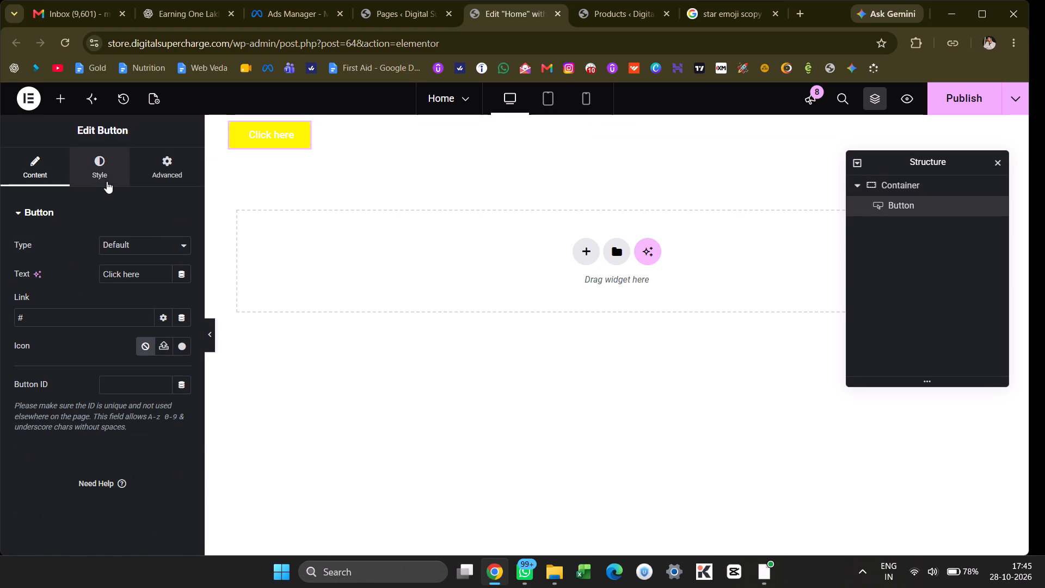
left_click(165, 414)
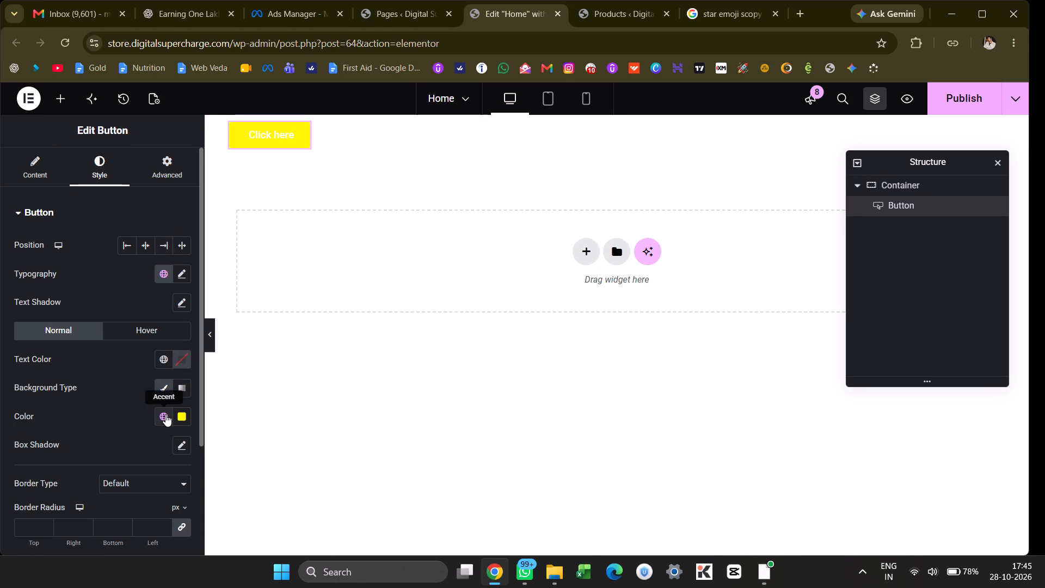
double_click(107, 353)
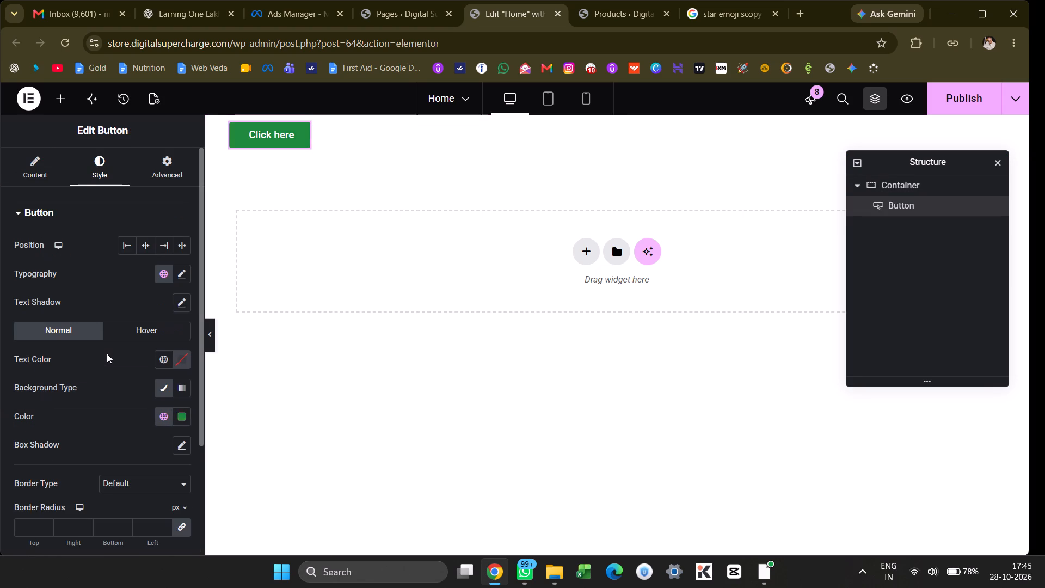
Set the button's text to "$100M Vault".
left_click(47, 167)
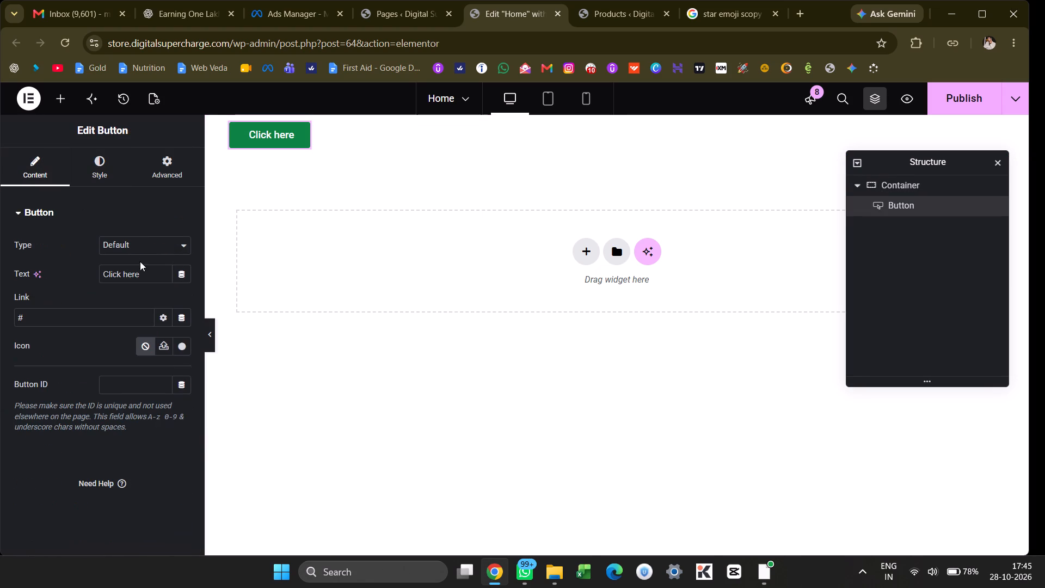
left_click_drag(154, 273, 44, 268)
type("$100")
type("M")
key("space")
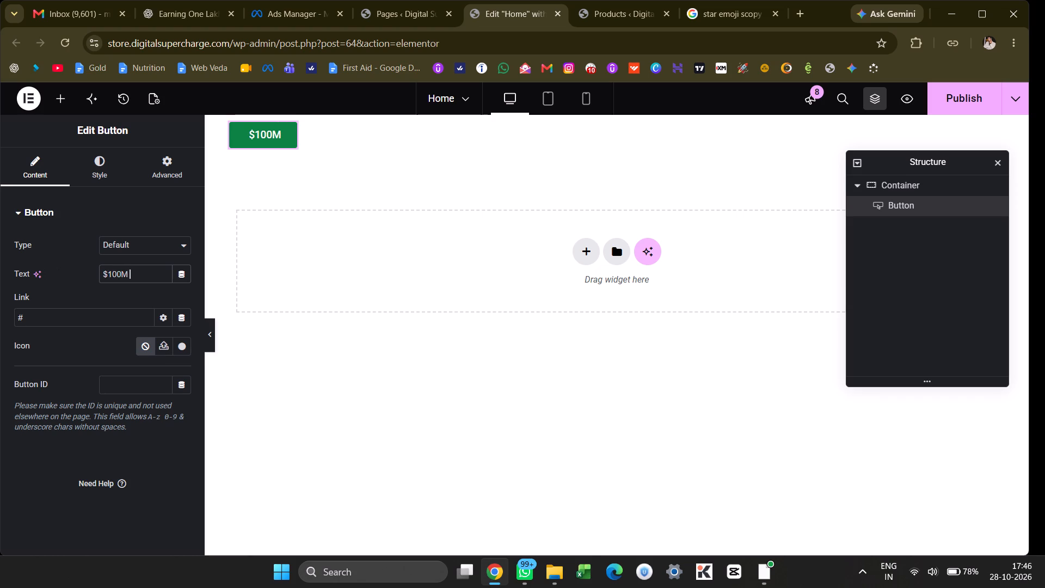
type("Vault")
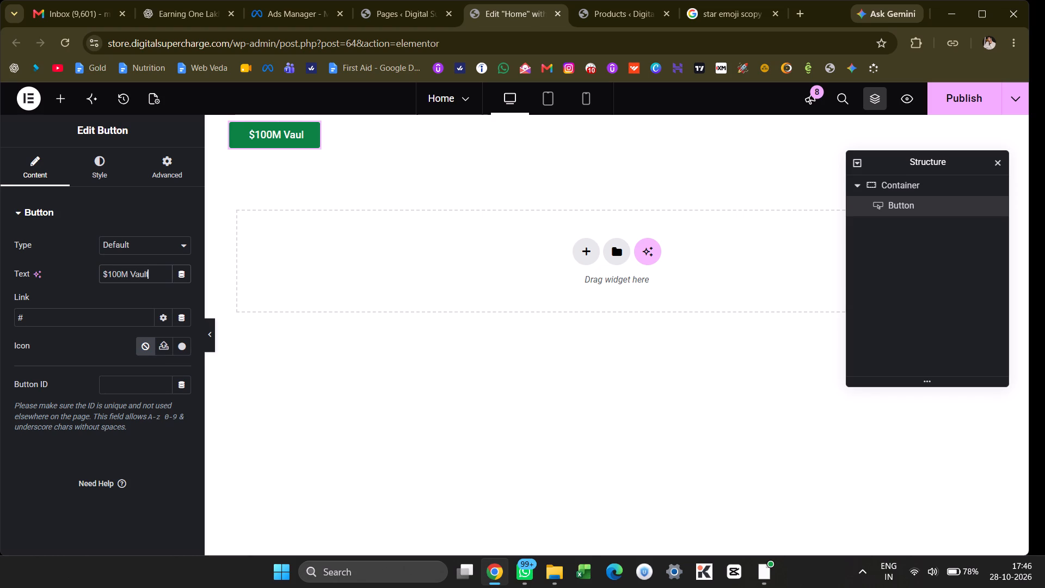
key("space")
Duplicate the $100M Vault button twice within its container.
left_click(317, 128)
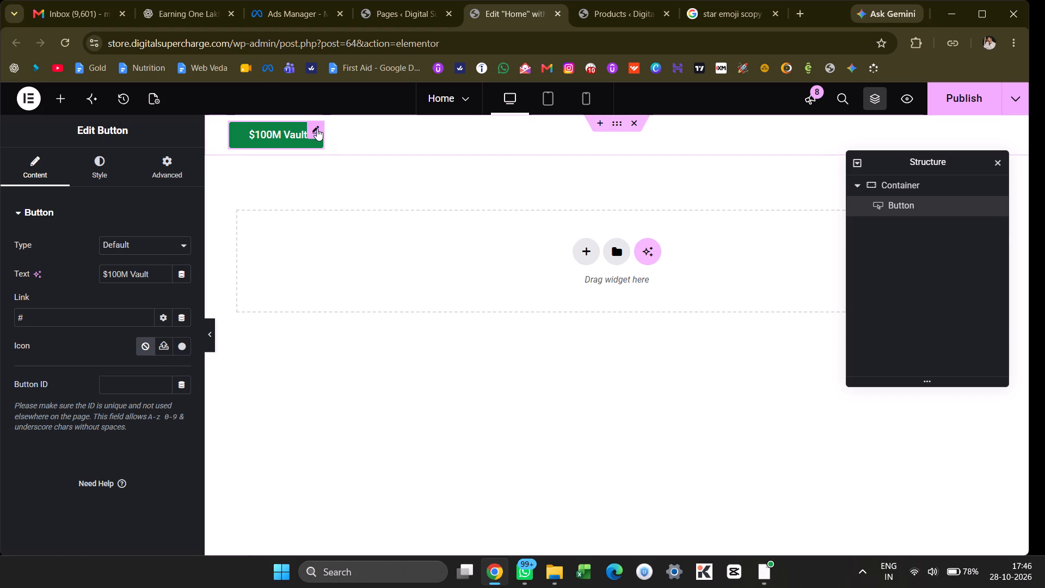
key("ctrl+d")
key("ctrl+d")
Set the second button's text to "Whop Mastery" and the third button's text to "Life Partner".
left_click(385, 140)
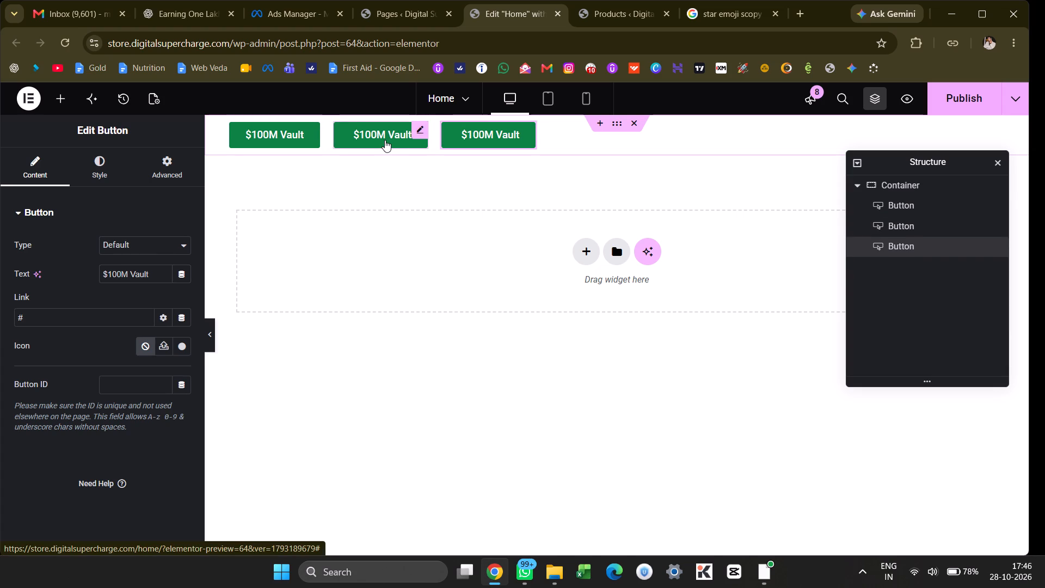
left_click_drag(153, 280, 9, 267)
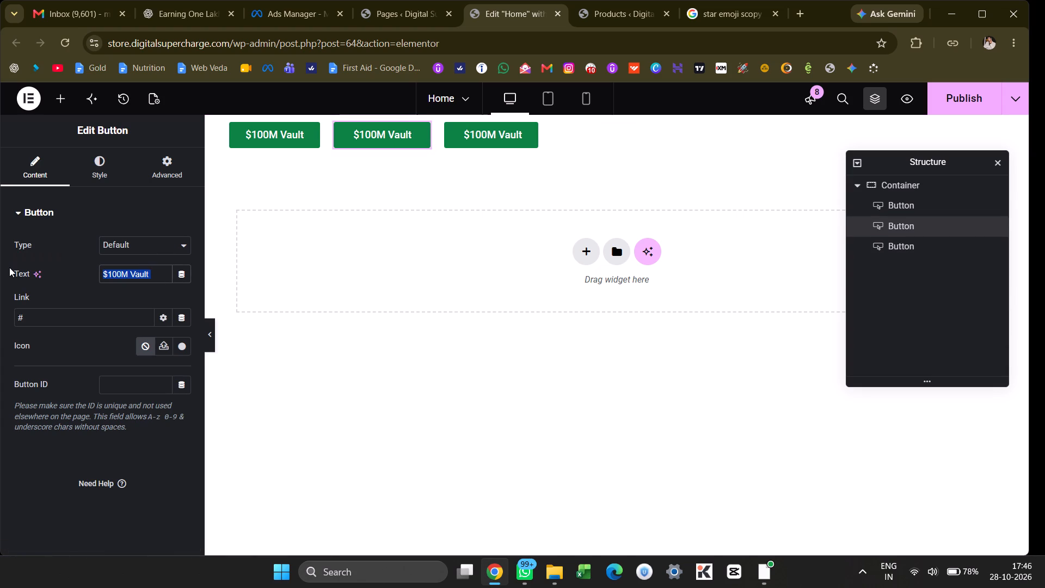
type("Whop Mastery")
left_click(488, 135)
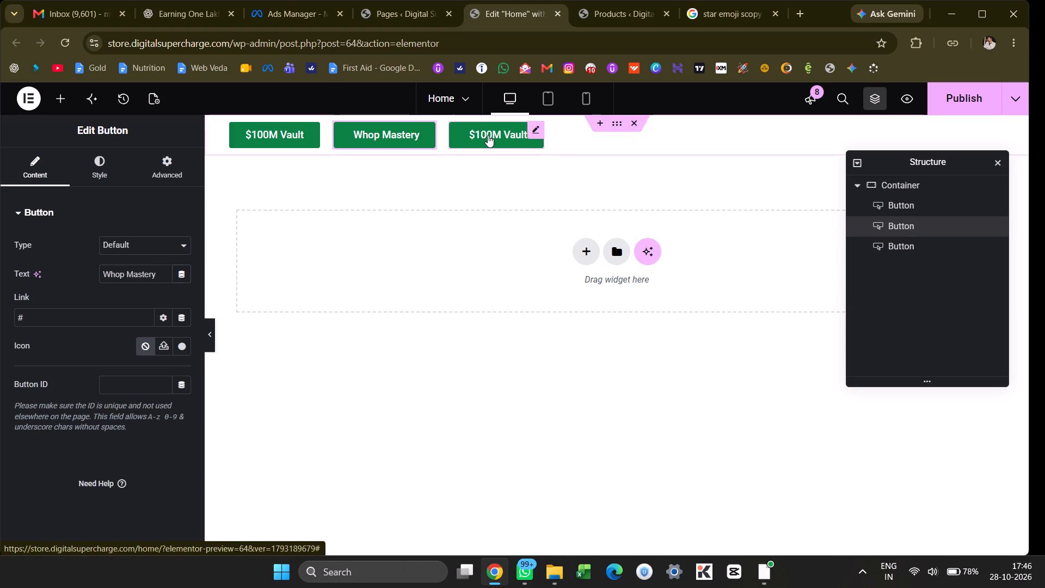
left_click_drag(156, 274, 78, 273)
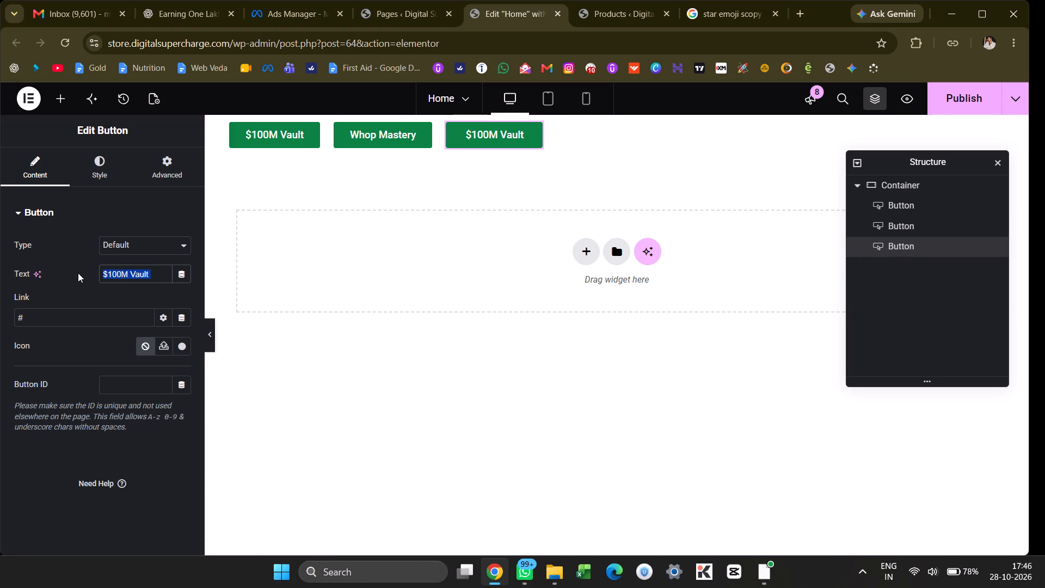
type("Life Partner")
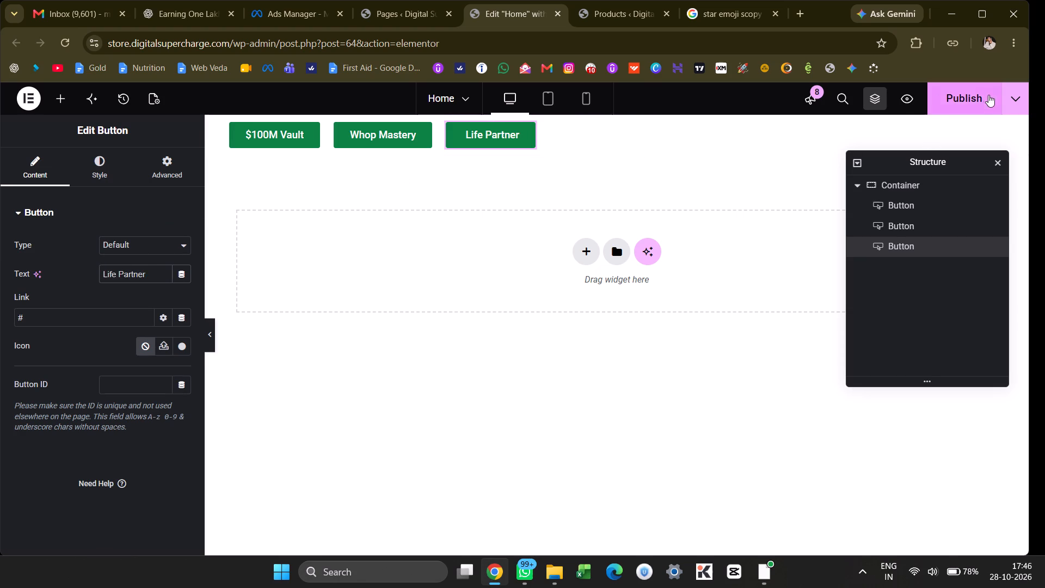
Publish the Home page with its three new buttons.
left_click(969, 107)
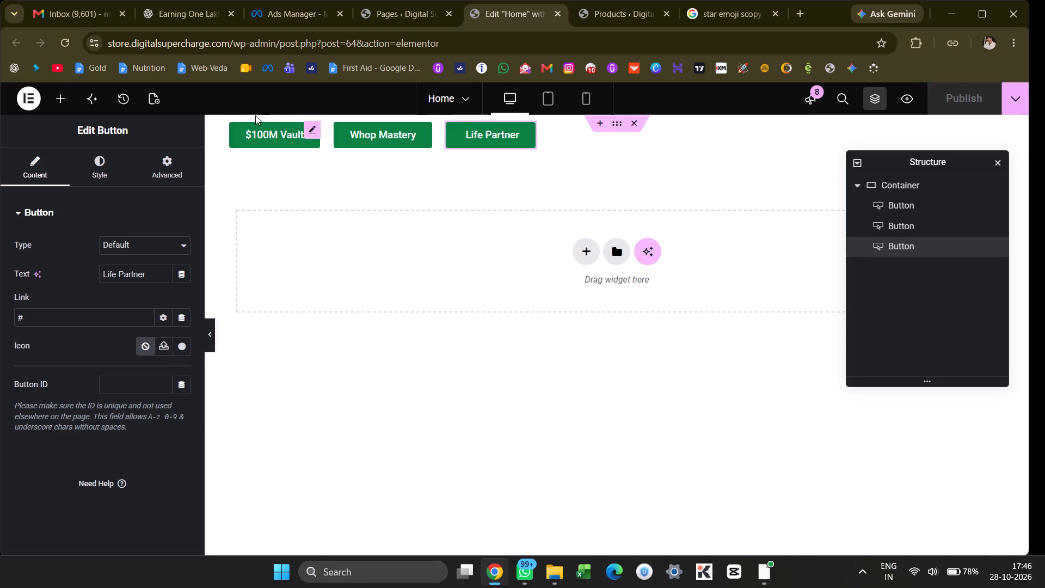
left_click(286, 138)
left_click(610, 19)
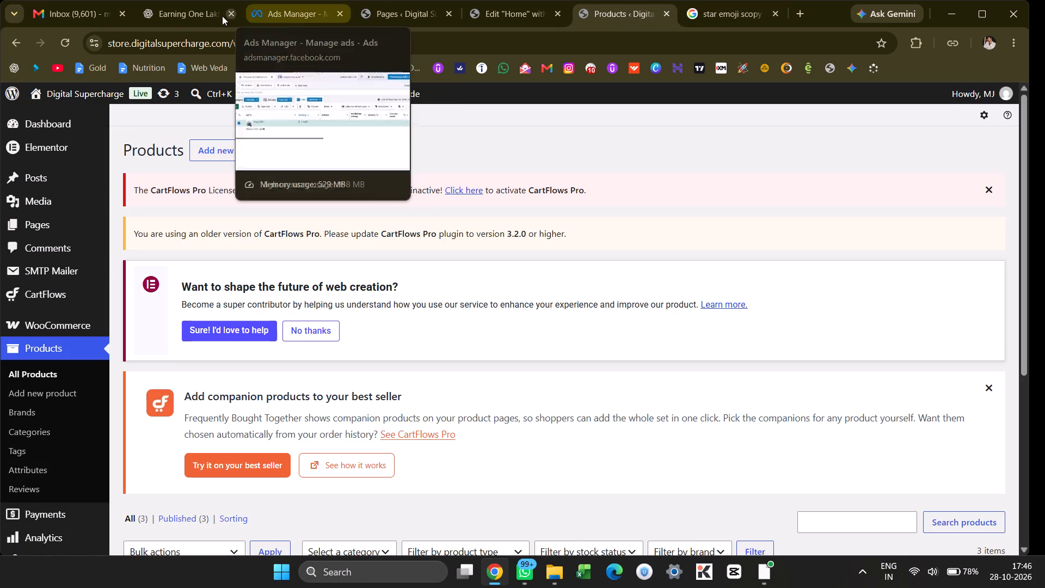
left_click(513, 10)
left_click(401, 15)
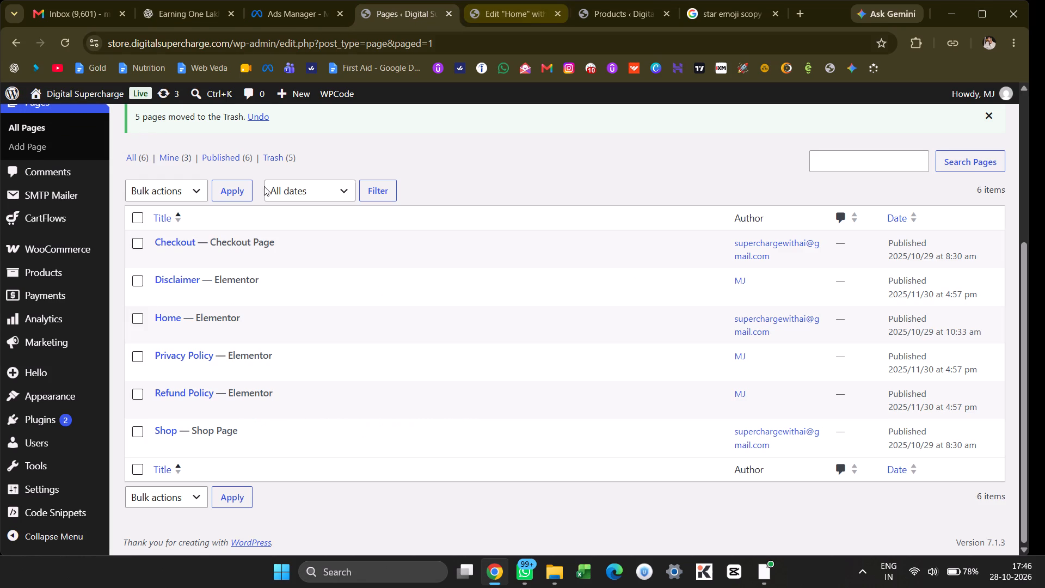
left_click(291, 6)
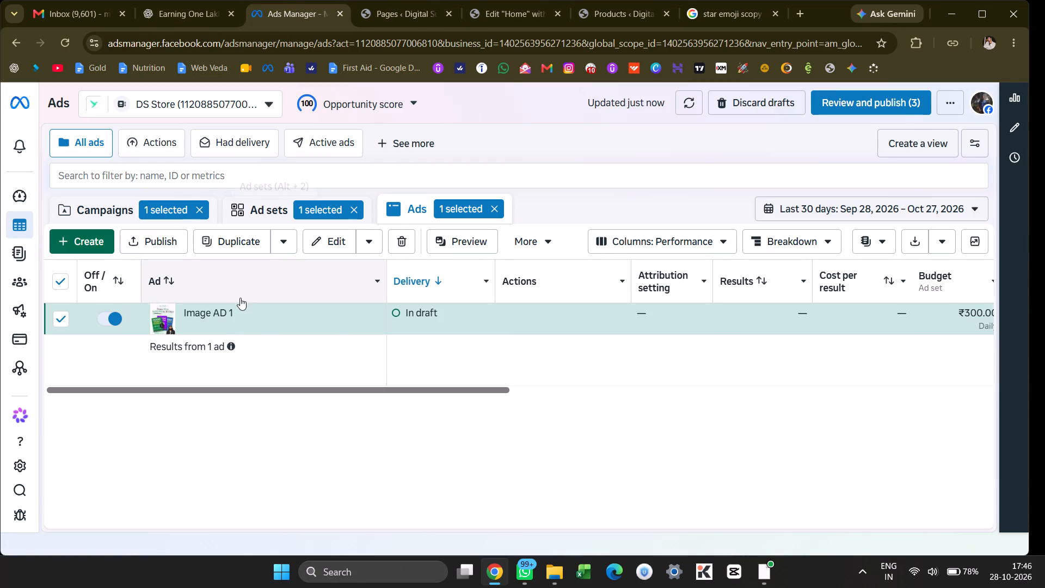
Open Image AD 1 in the ad editor and review its default Advantage+ creative enhancements.
left_click(390, 221)
left_click(249, 330)
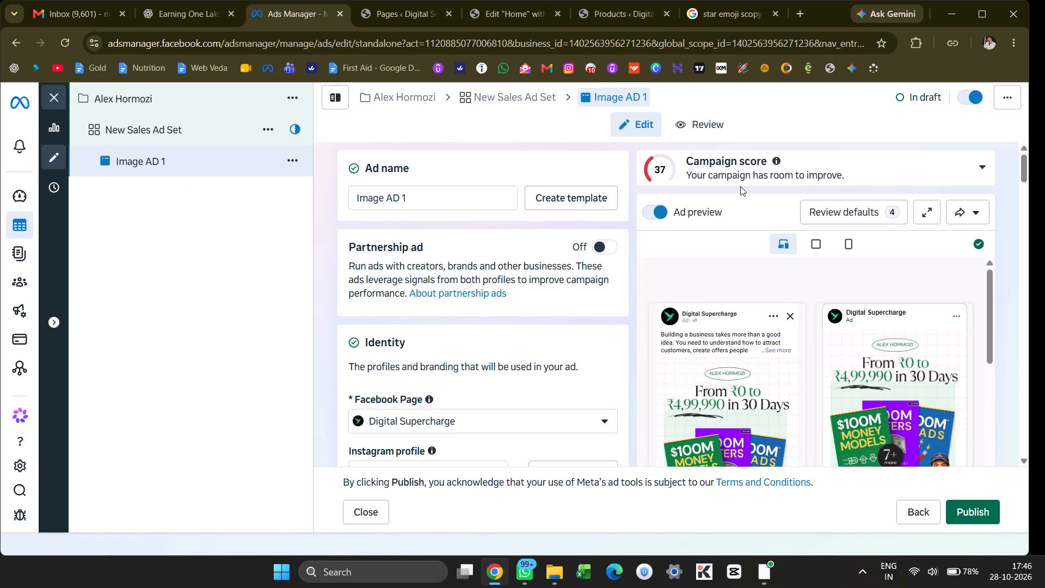
left_click(823, 207)
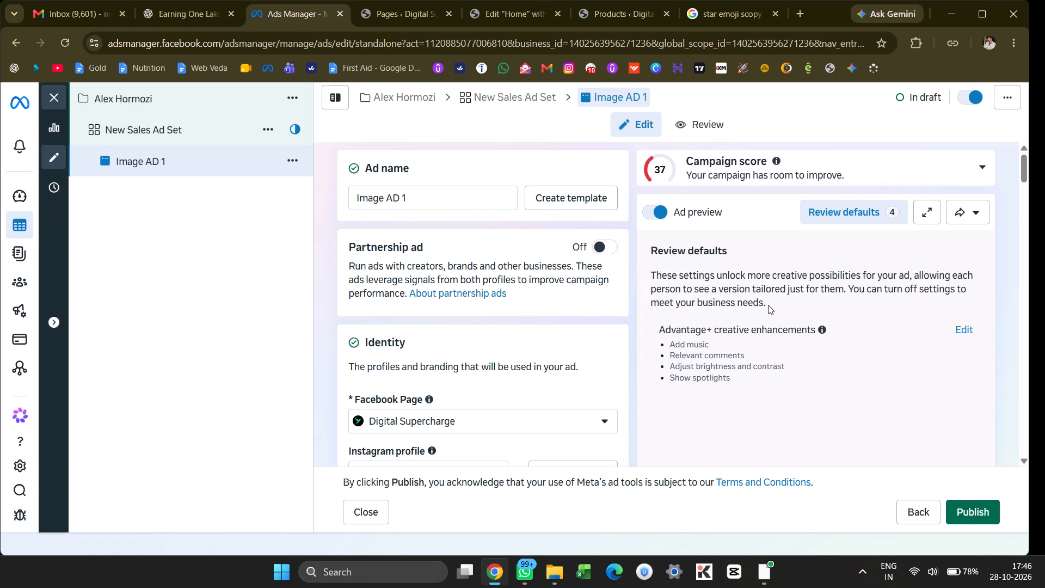
Open the landing page from the website URL in the ad's Destination section.
scroll(768, 305, "down", 1)
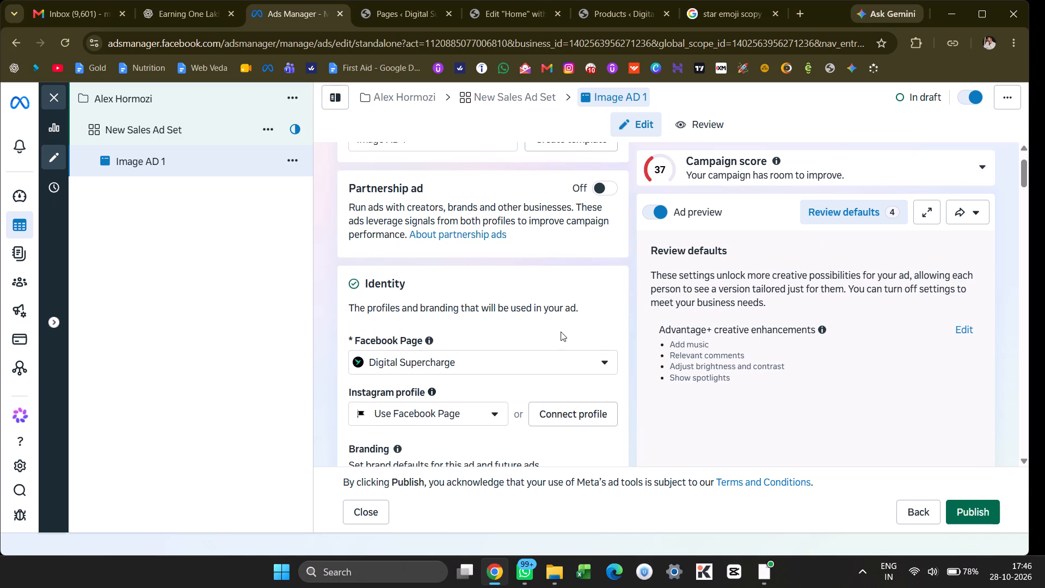
scroll(561, 332, "up", 1)
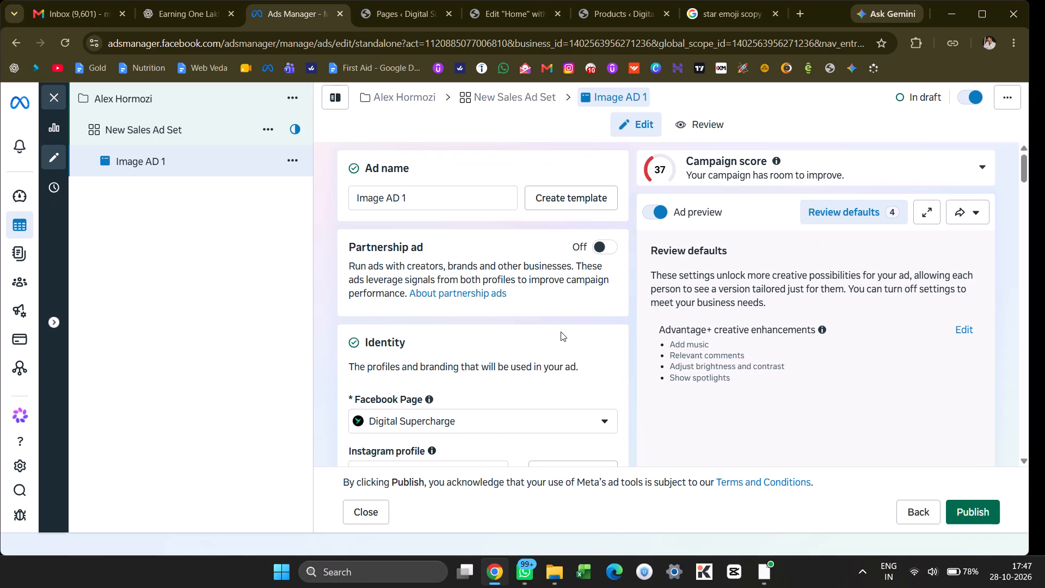
scroll(561, 332, "down", 4)
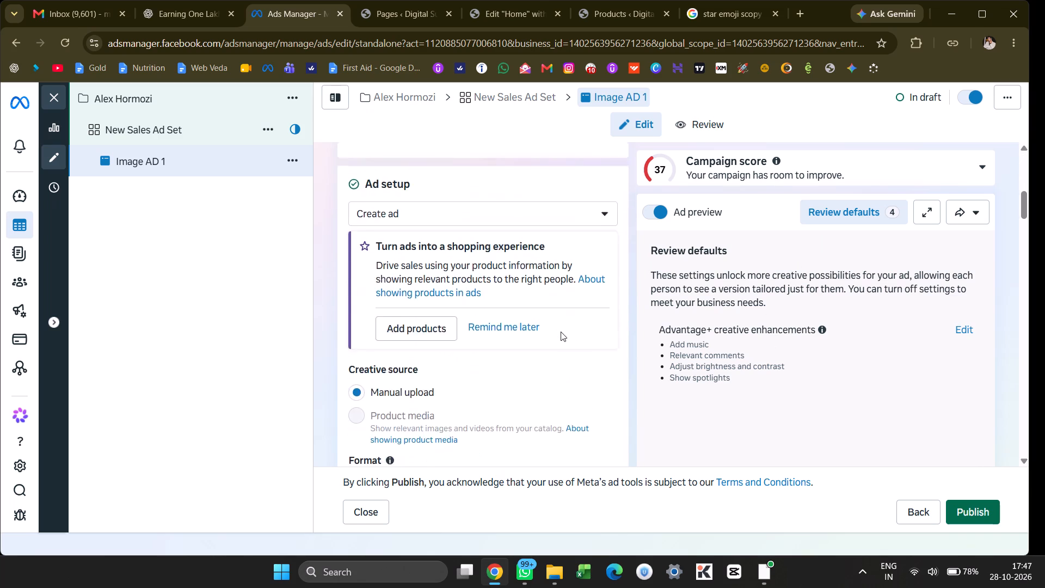
scroll(561, 332, "down", 5)
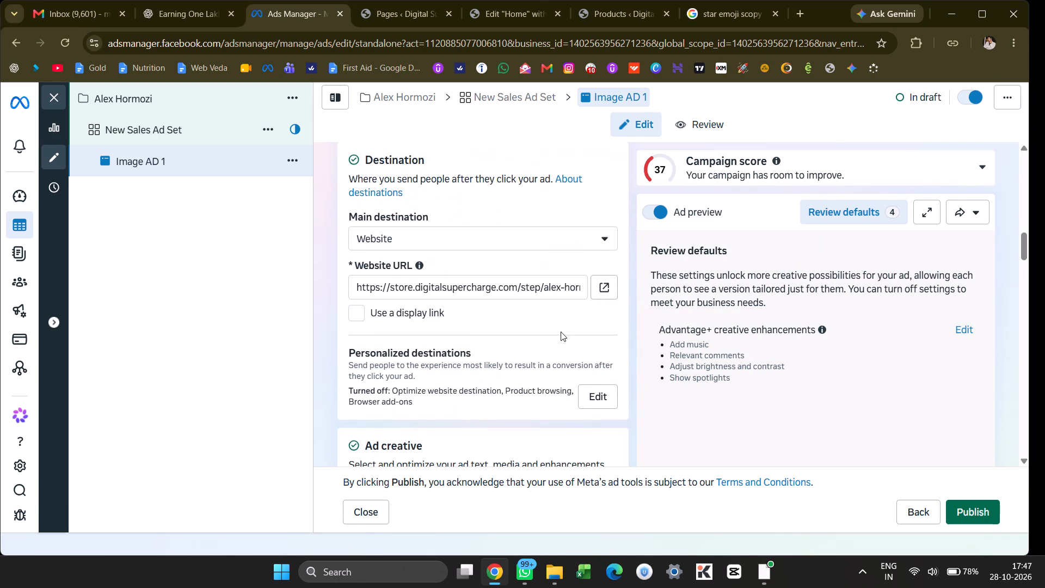
left_click(603, 285)
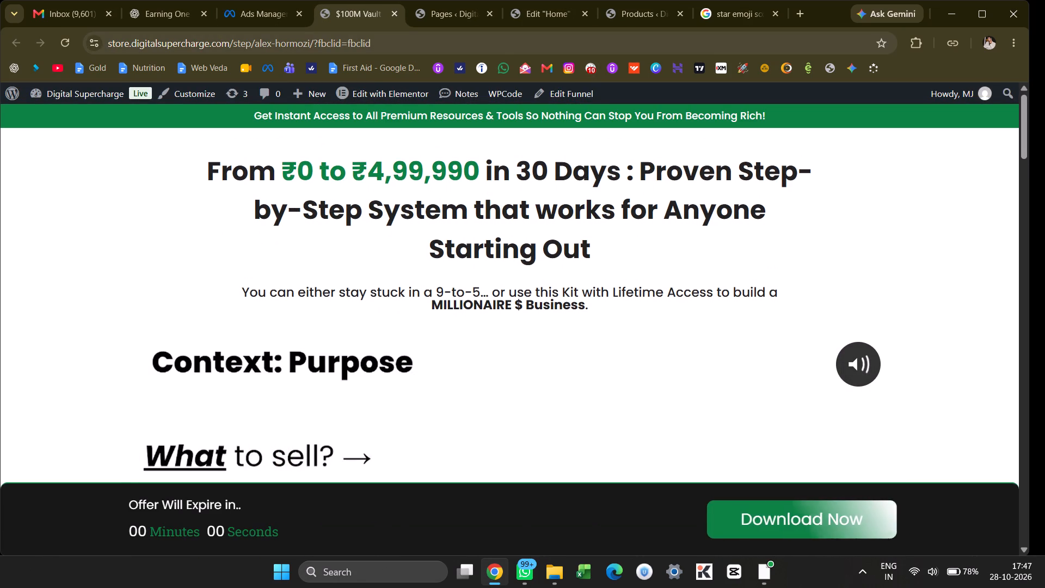
left_click_drag(315, 46, 112, 47)
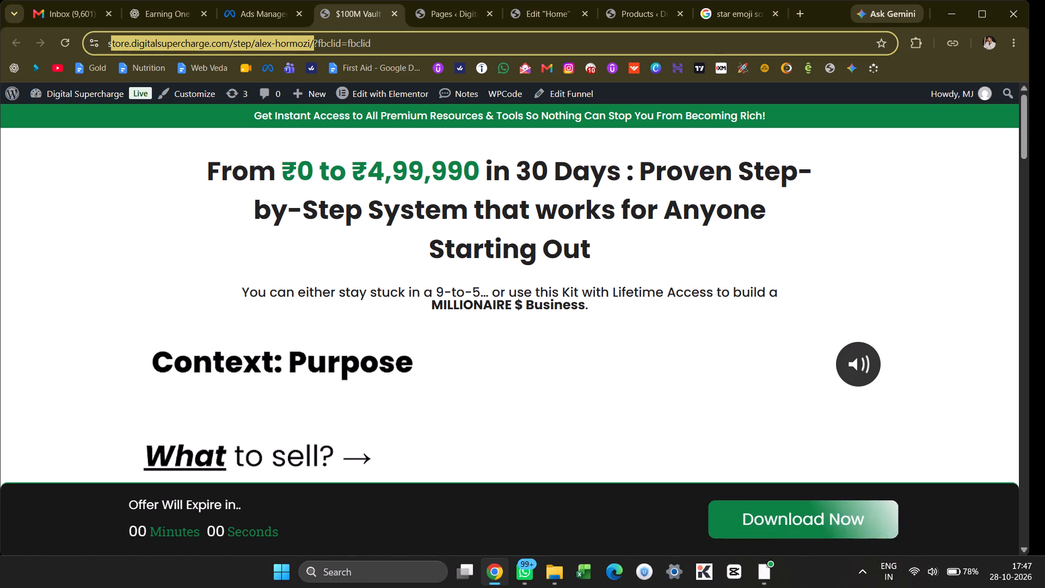
left_click_drag(112, 47, 108, 47)
key("ctrl+c")
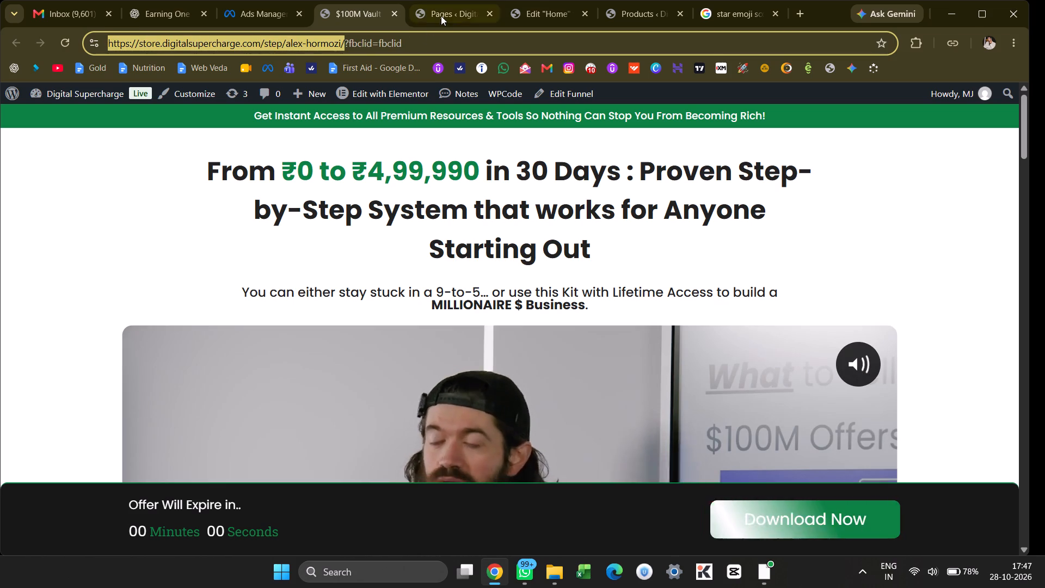
left_click(525, 2)
left_click(543, 17)
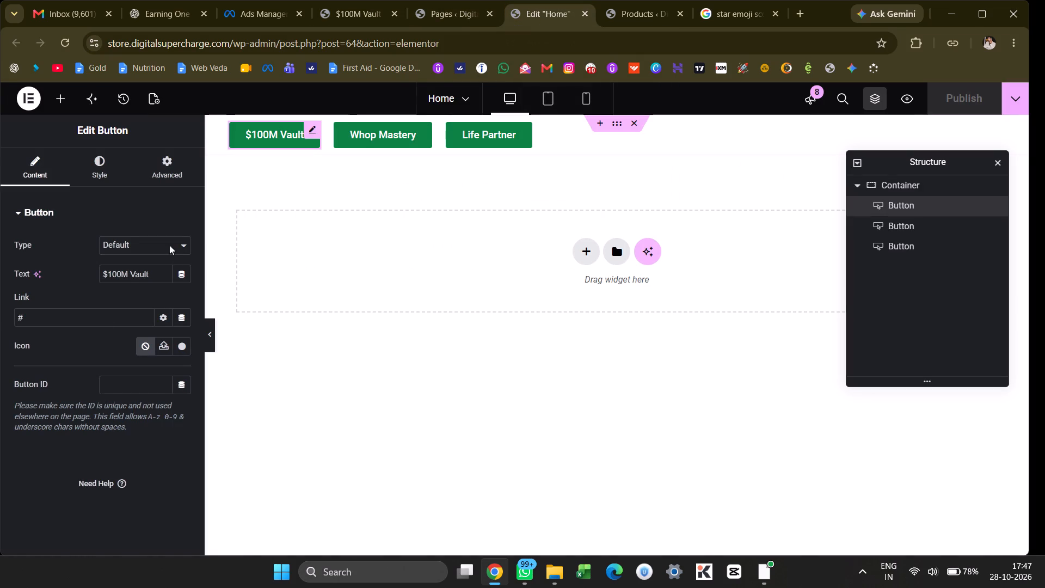
left_click(109, 320)
key("ctrl+a")
key("ctrl+v")
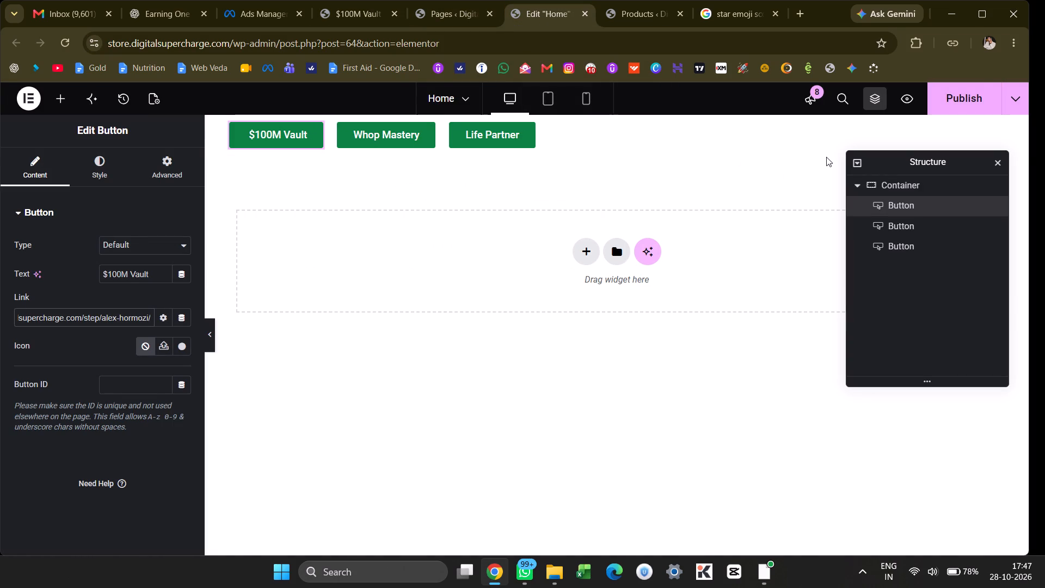
Publish the Home page with the $100M Vault button's new link.
left_click_drag(982, 80, 978, 87)
left_click(978, 87)
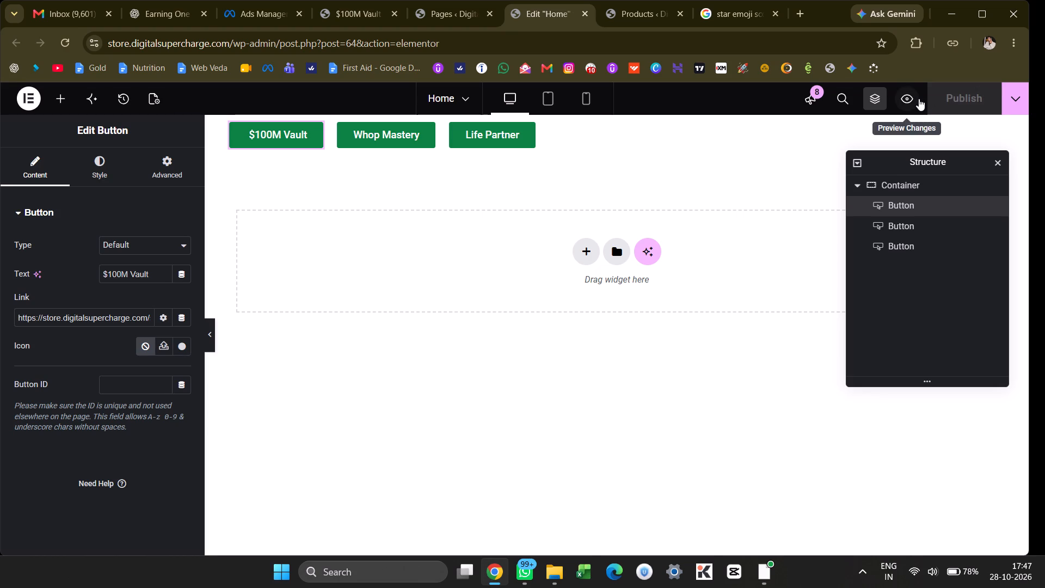
Switch back to the Image AD 1 draft in Ads Manager.
left_click(460, 19)
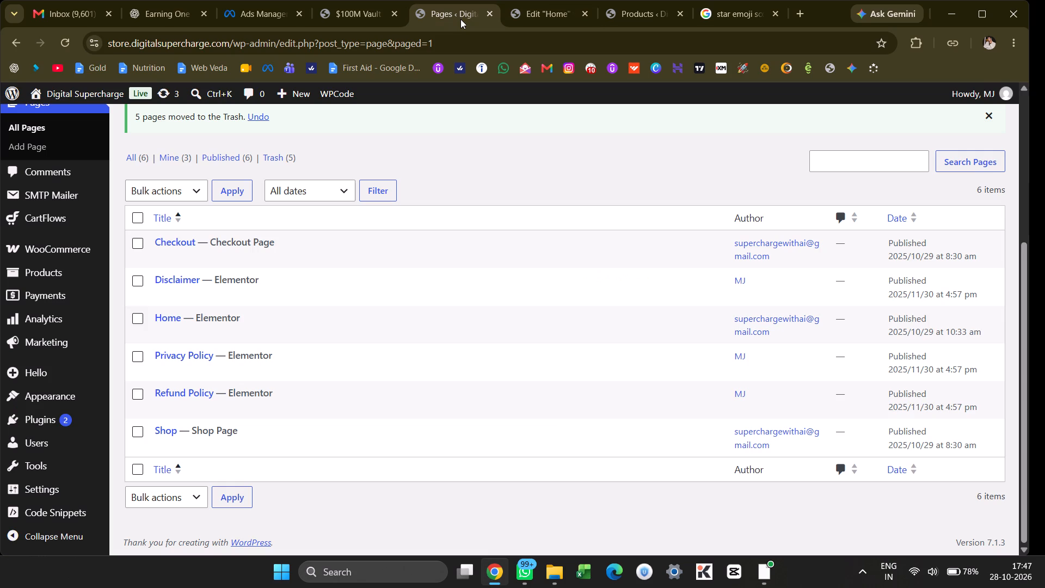
left_click(372, 20)
left_click(249, 23)
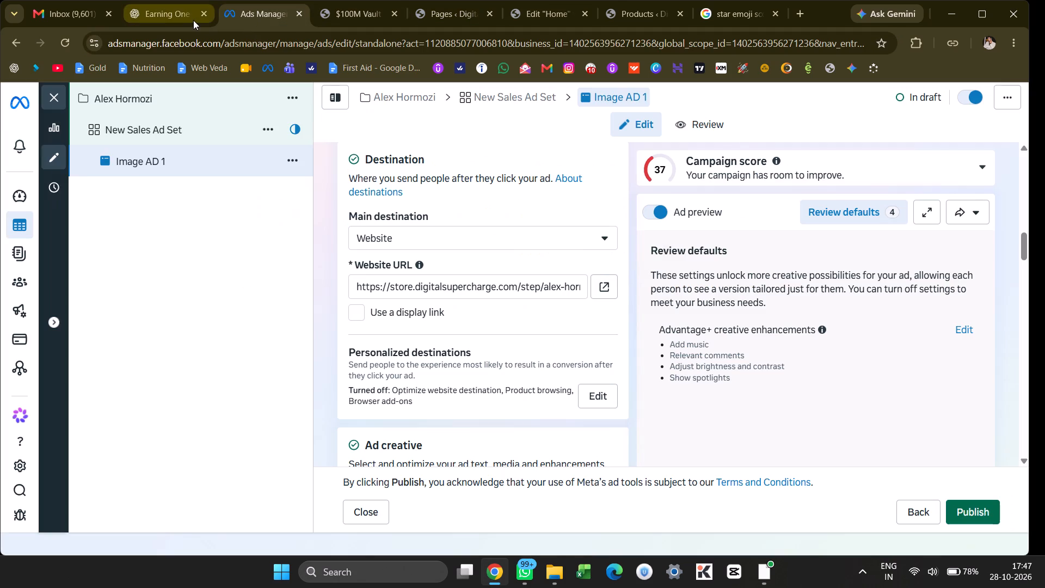
Close the Image AD 1 editor without publishing, leaving the ad as a draft.
left_click(193, 20)
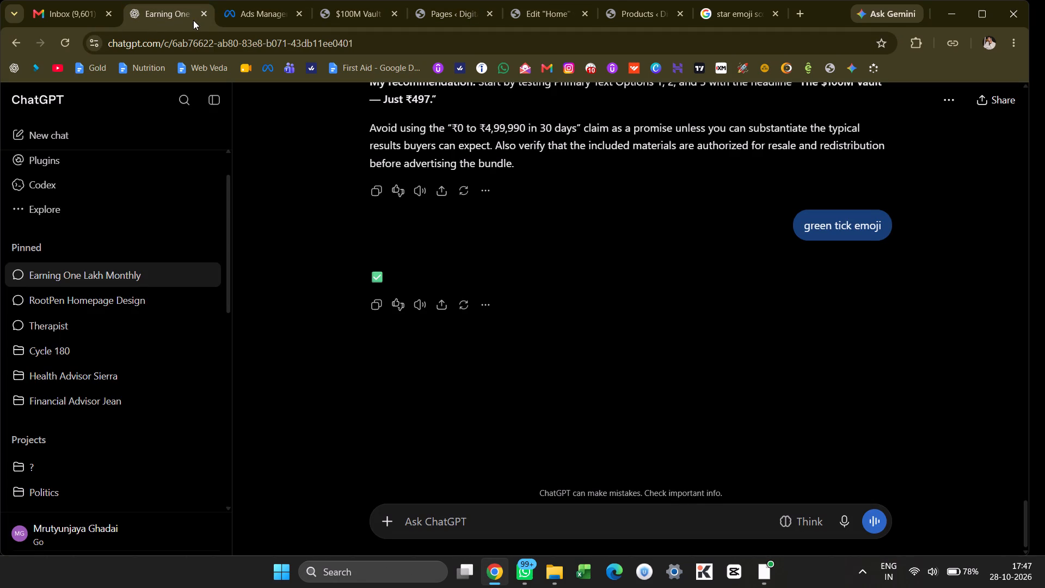
left_click(276, 5)
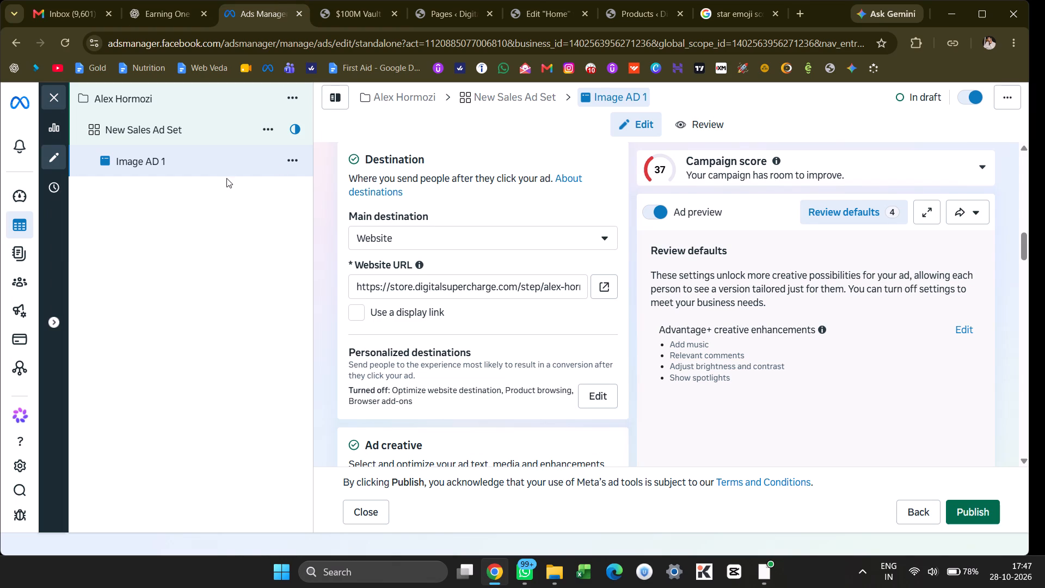
left_click(54, 107)
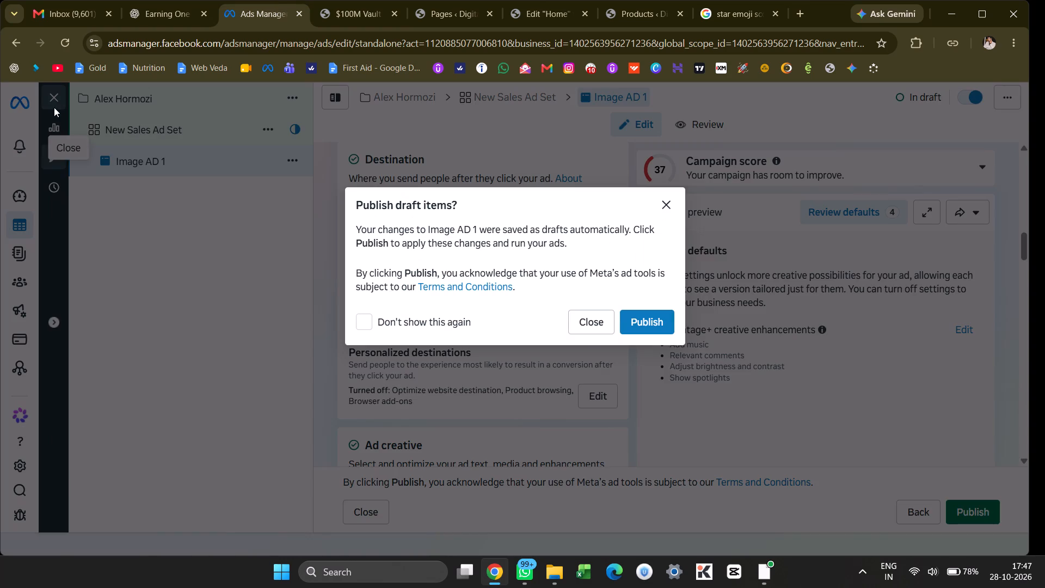
left_click(594, 329)
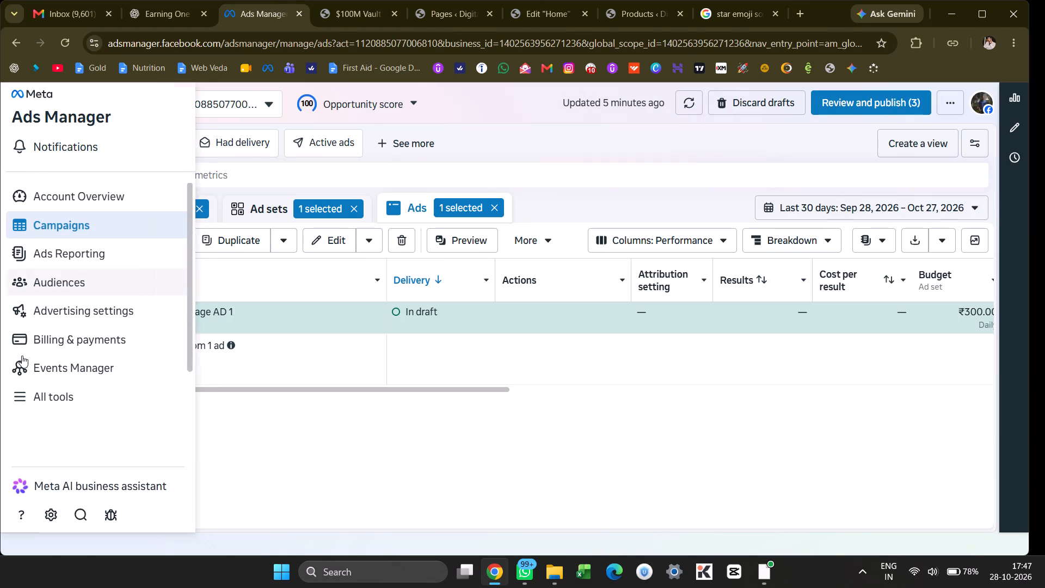
Open Events Manager for the DS Store ad account.
left_click(47, 400)
left_click(85, 375)
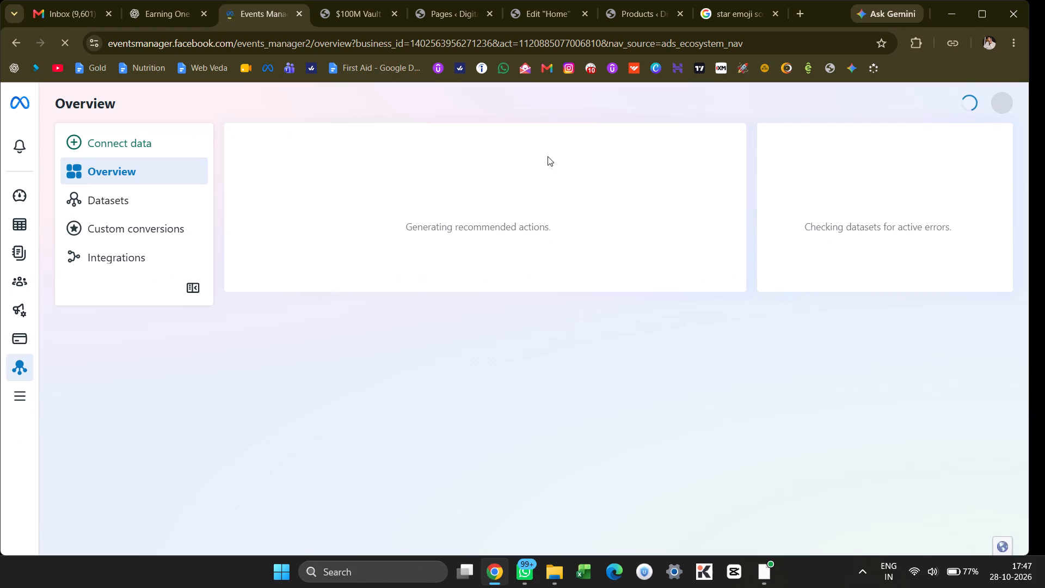
Close the star emoji search and the store's Products browser tabs.
left_click(771, 18)
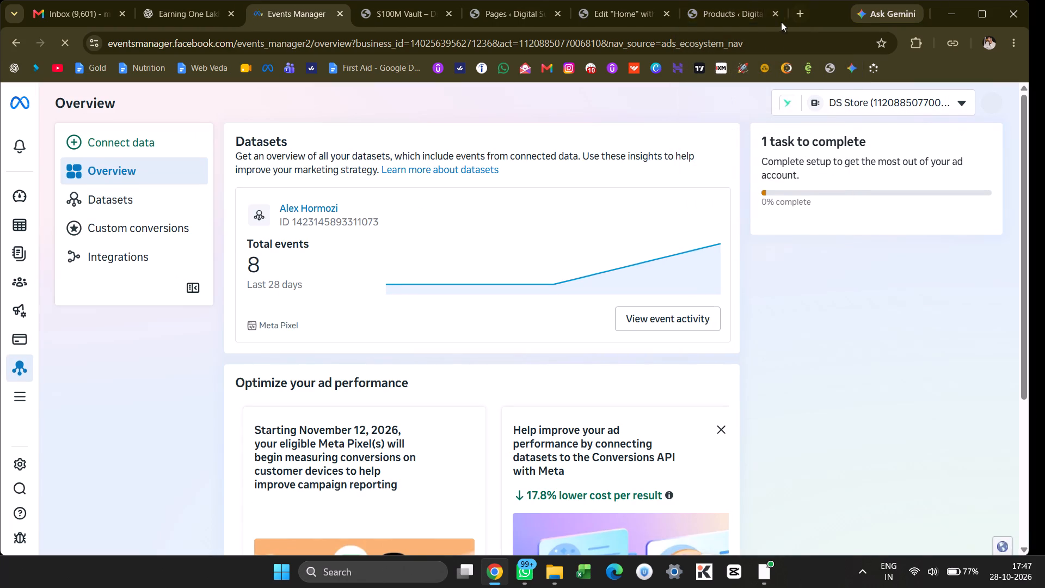
left_click(776, 17)
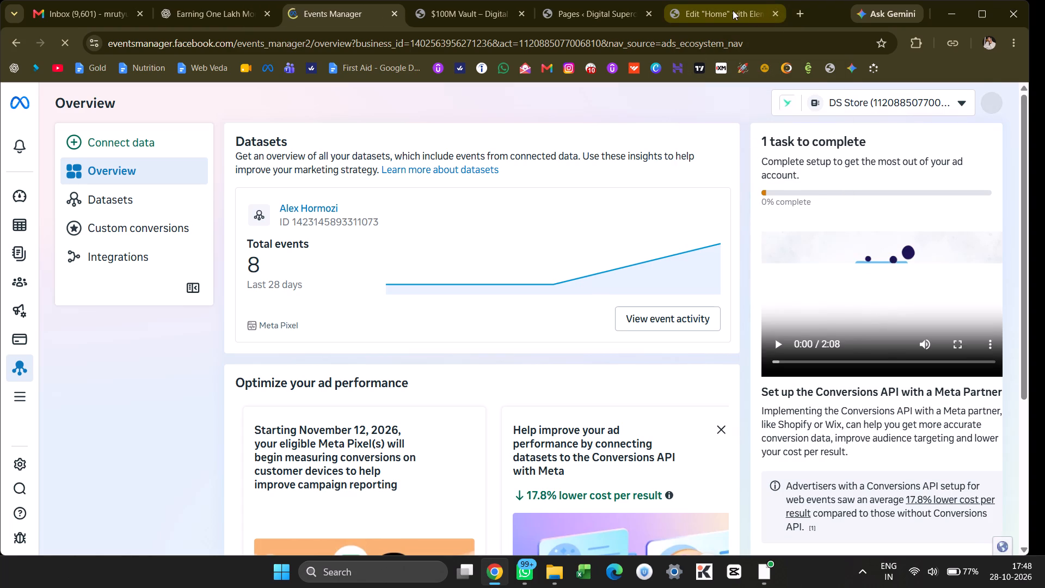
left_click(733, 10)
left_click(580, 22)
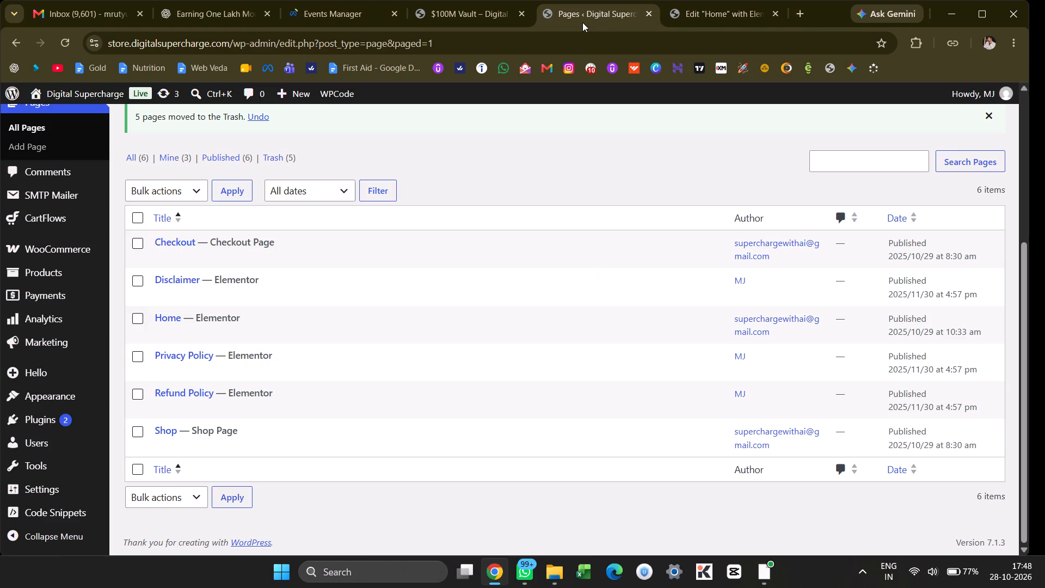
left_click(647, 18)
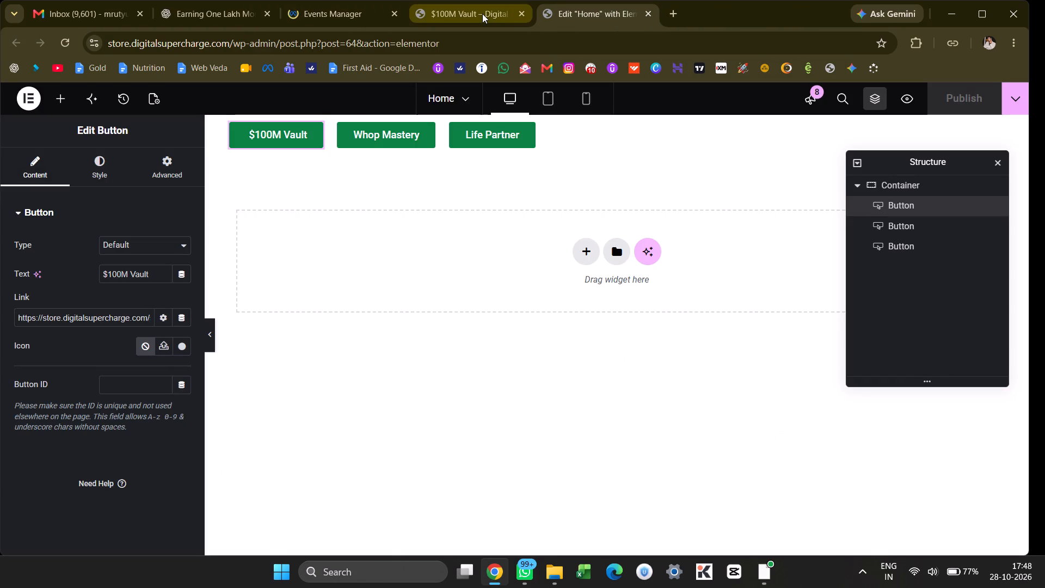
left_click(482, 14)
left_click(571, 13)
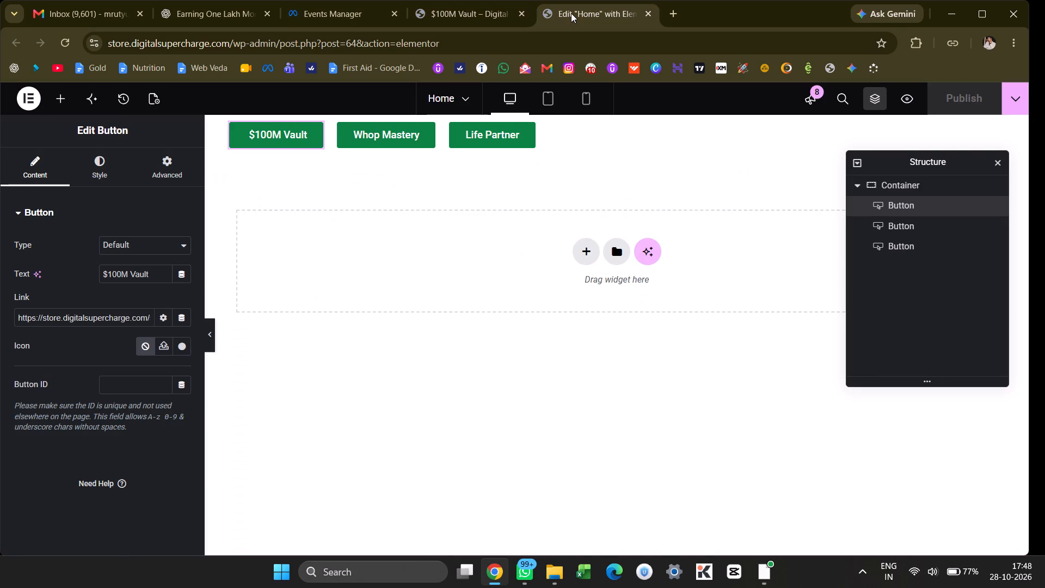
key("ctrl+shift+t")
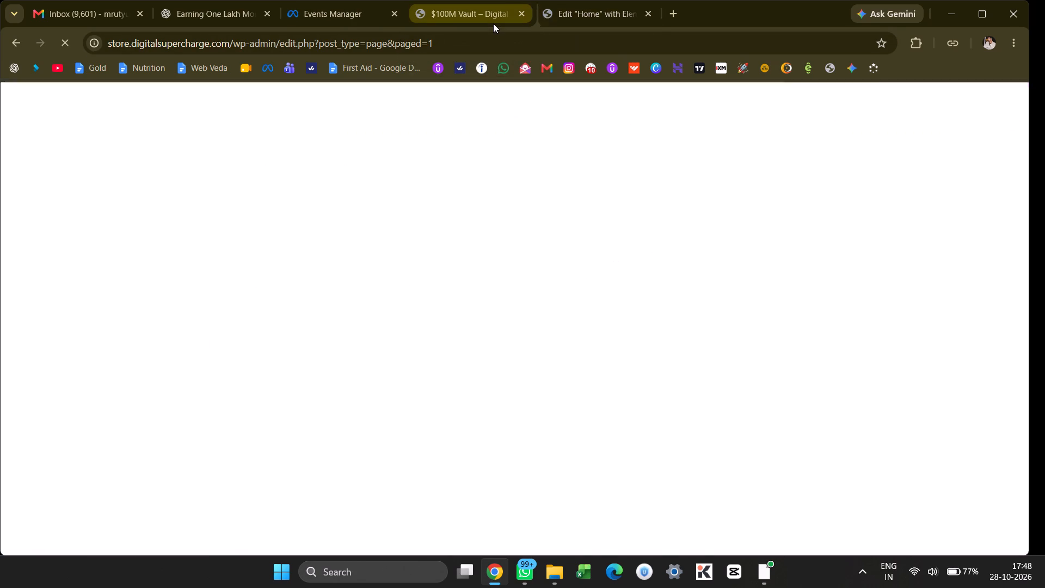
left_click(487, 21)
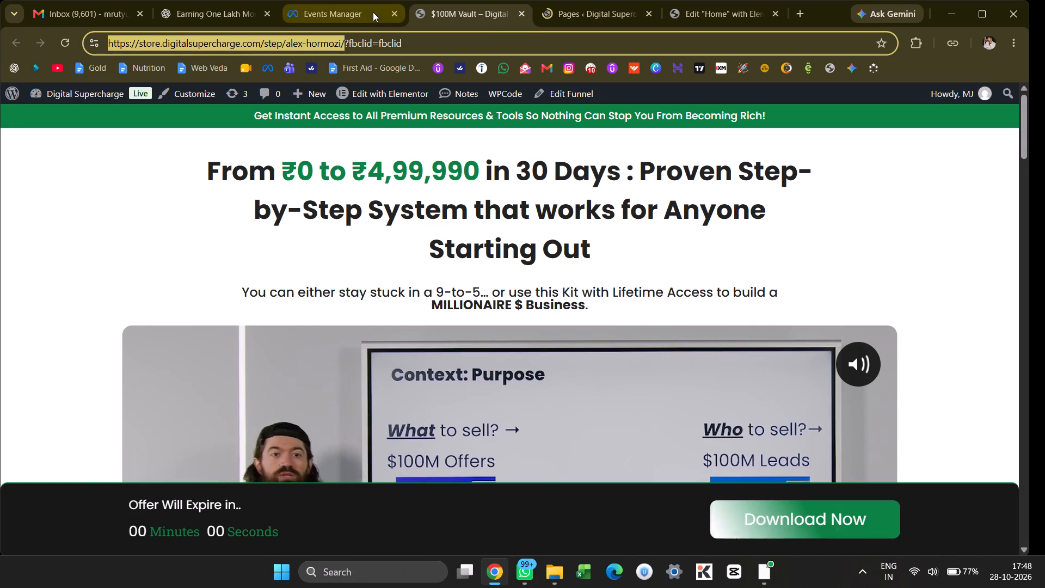
Return to Events Manager and open the Alex Hormozi dataset.
left_click(373, 12)
scroll(364, 217, "down", 2)
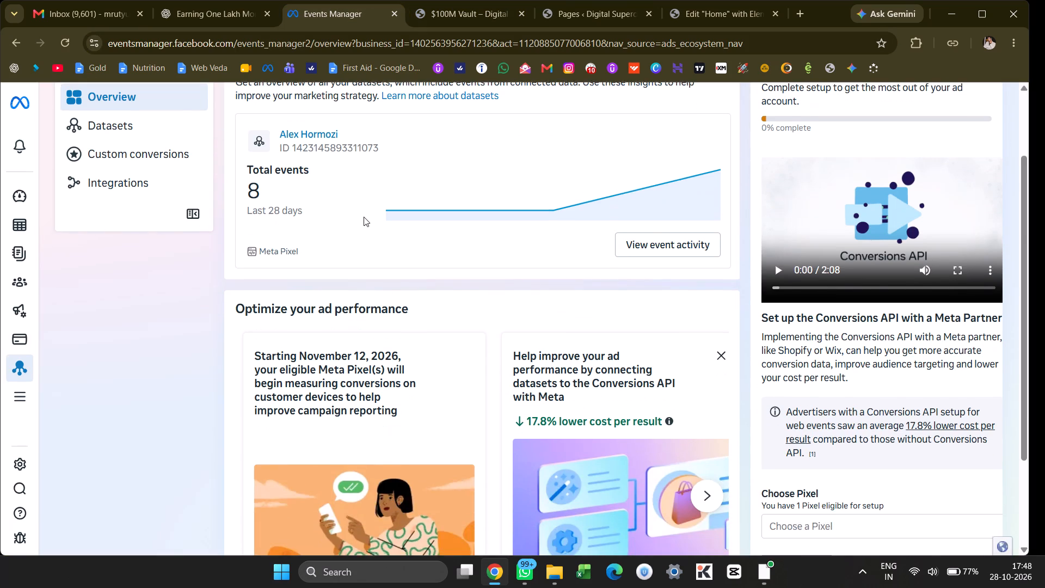
scroll(364, 217, "down", 1)
scroll(364, 217, "up", 2)
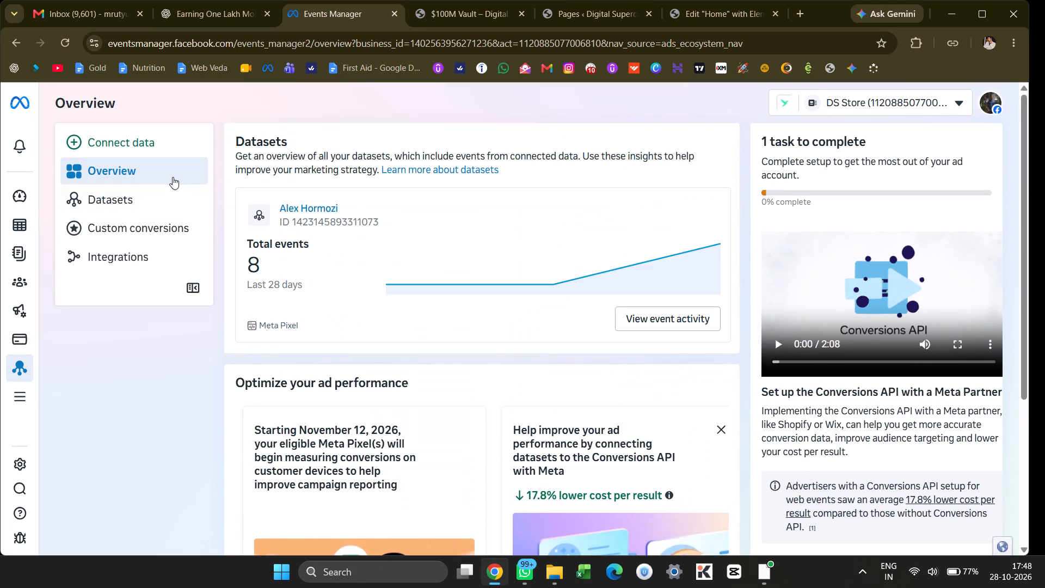
left_click(173, 176)
left_click(152, 198)
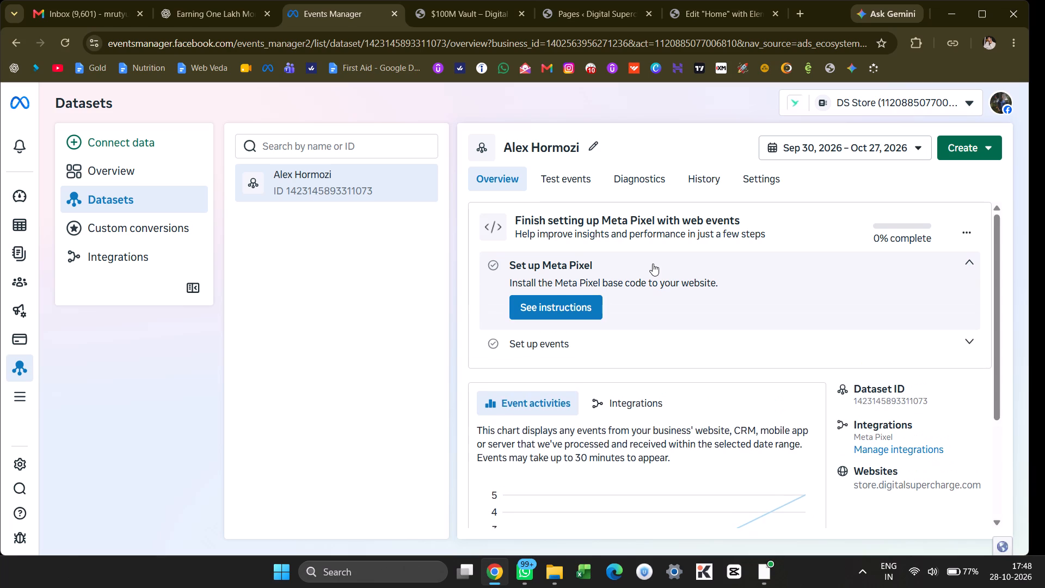
Start adding events to the Alex Hormozi dataset, opening the event setup tool's website URL for entry.
scroll(684, 386, "down", 2)
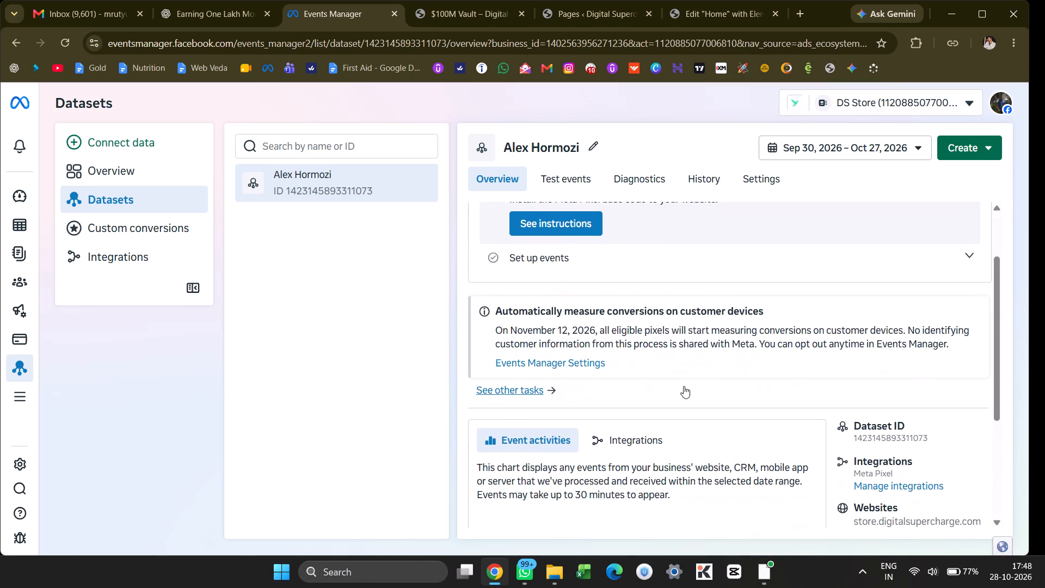
scroll(684, 386, "down", 3)
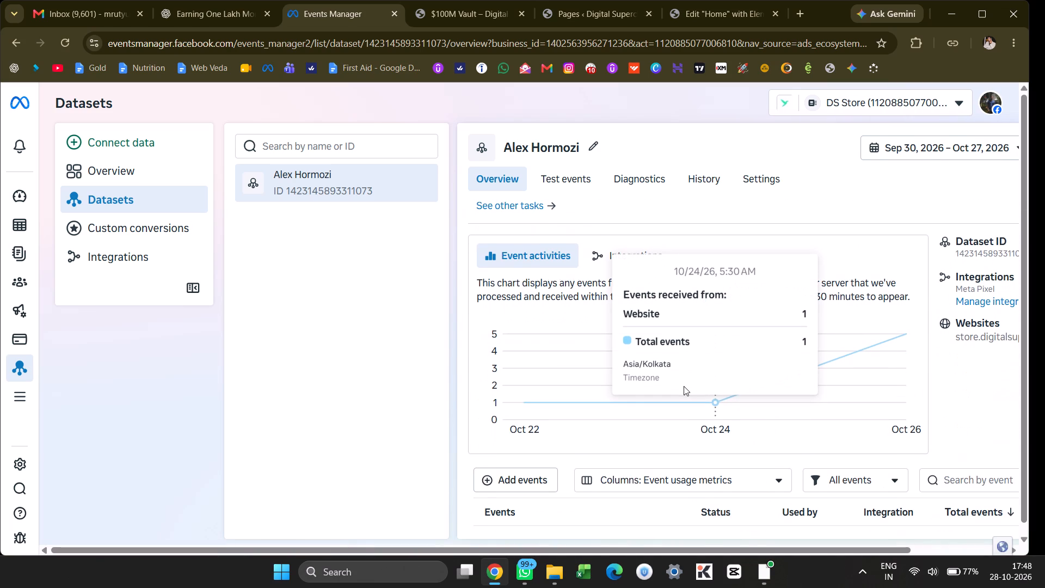
left_click(526, 486)
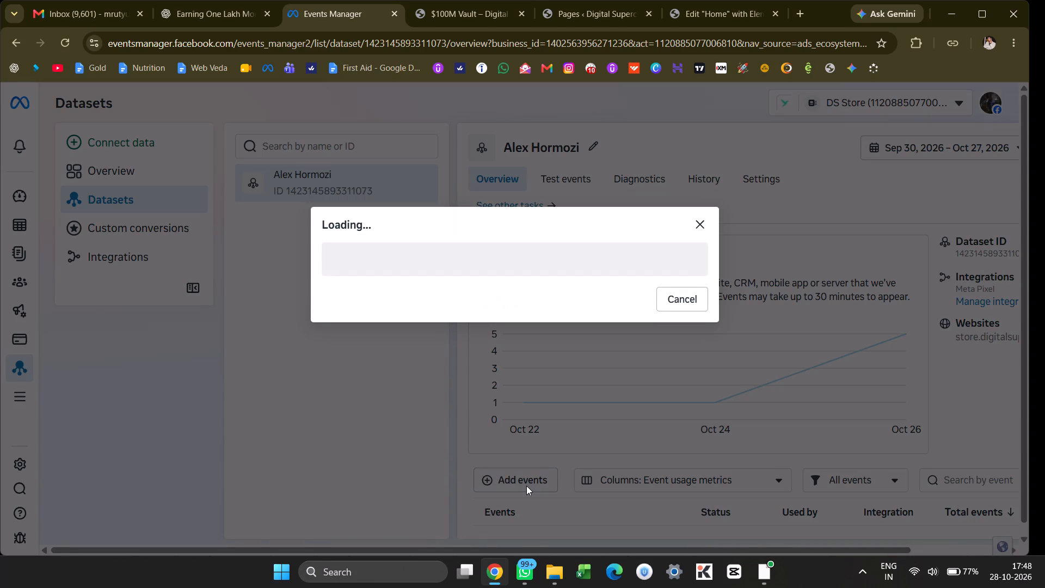
left_click(520, 216)
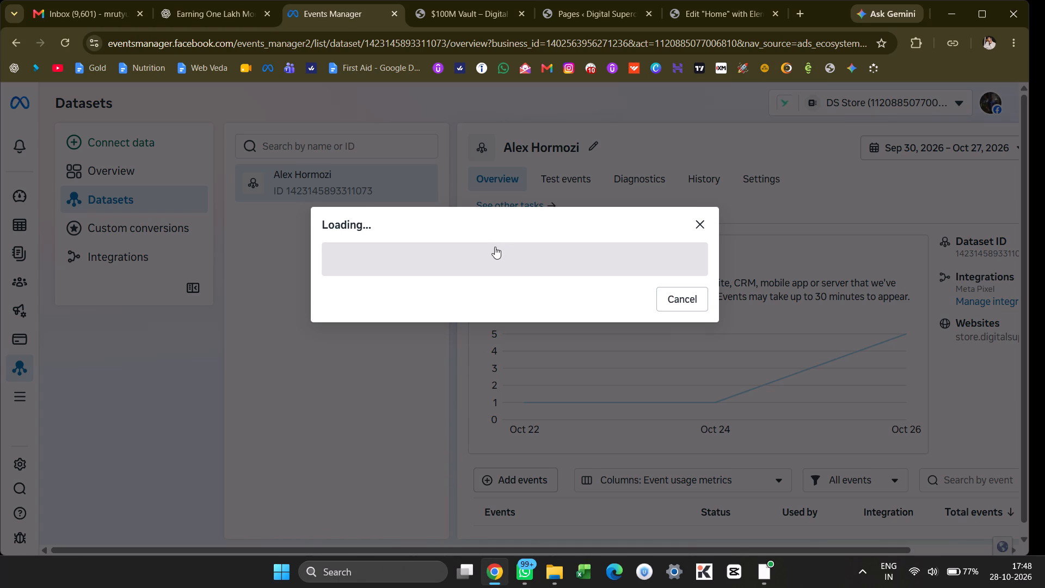
left_click(490, 247)
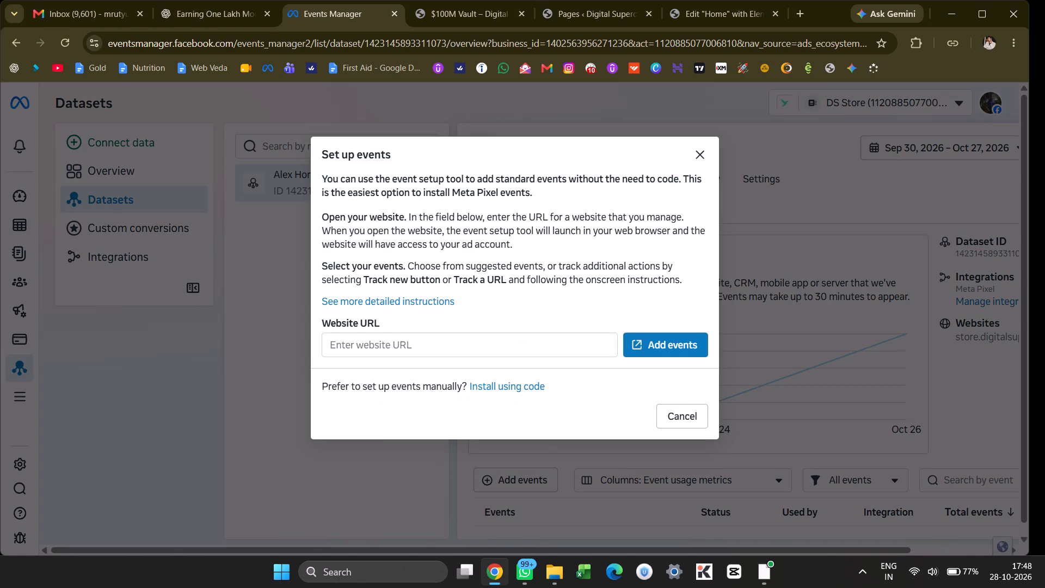
left_click(468, 351)
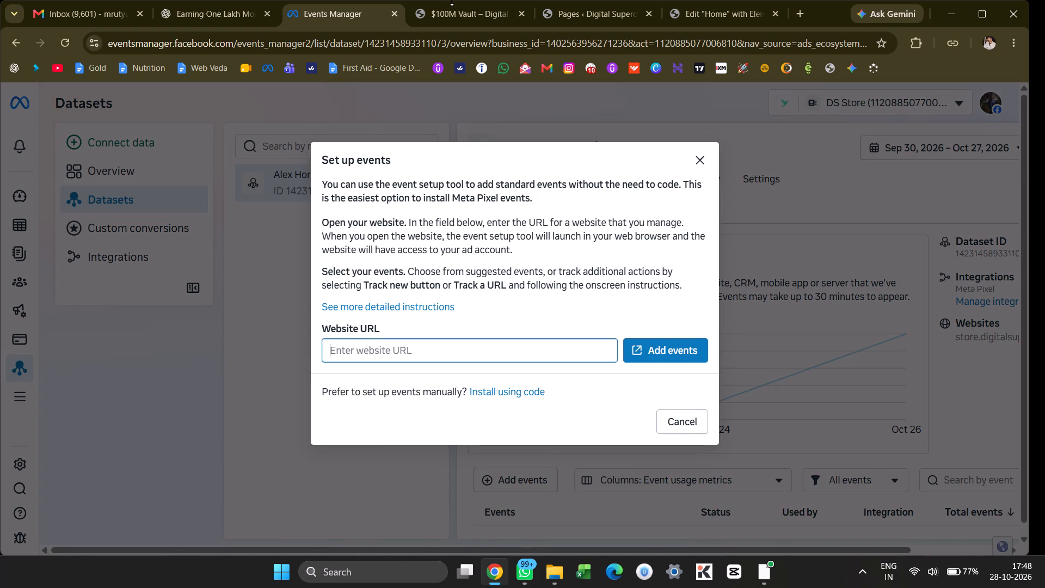
In the store's WordPress Reading settings, set the static homepage to the Home page and save the changes.
left_click(462, 5)
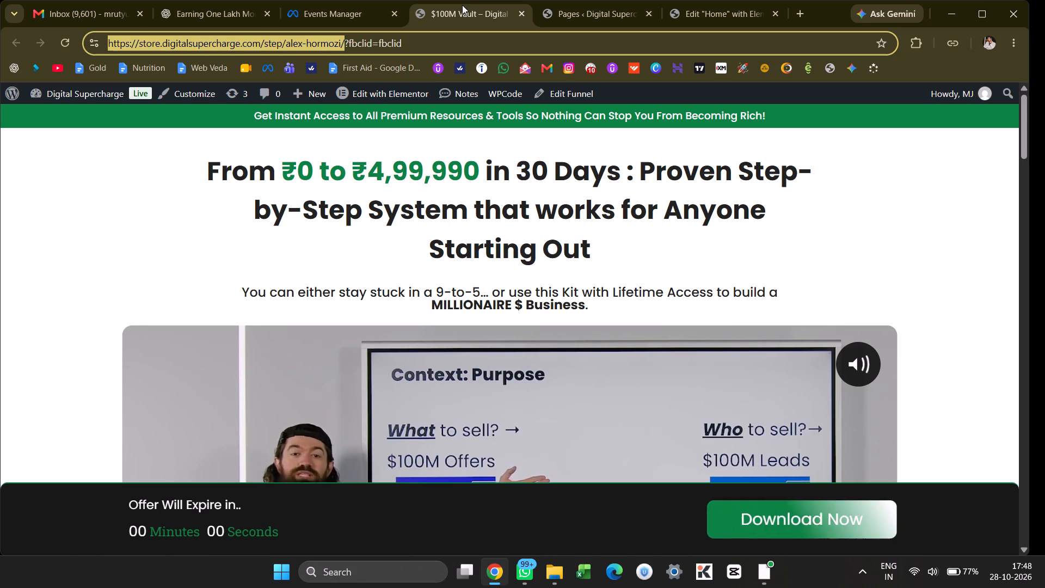
left_click(574, 7)
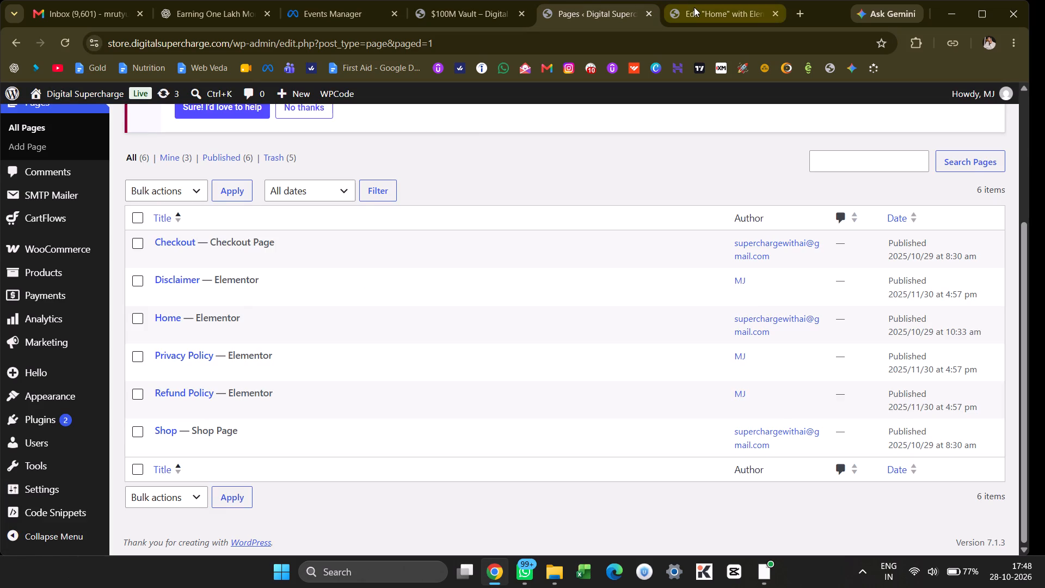
scroll(107, 371, "down", 1)
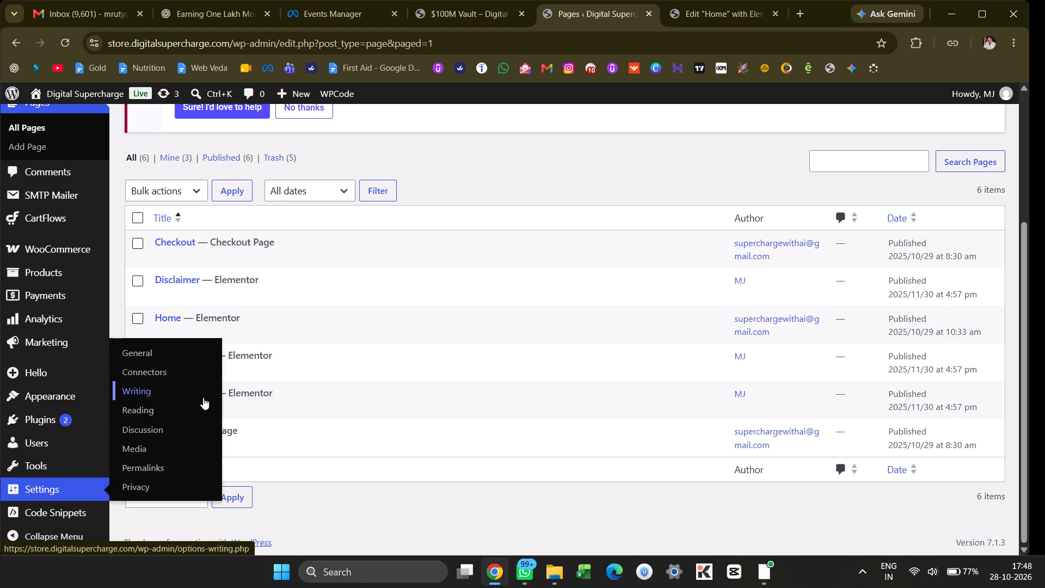
left_click(203, 397)
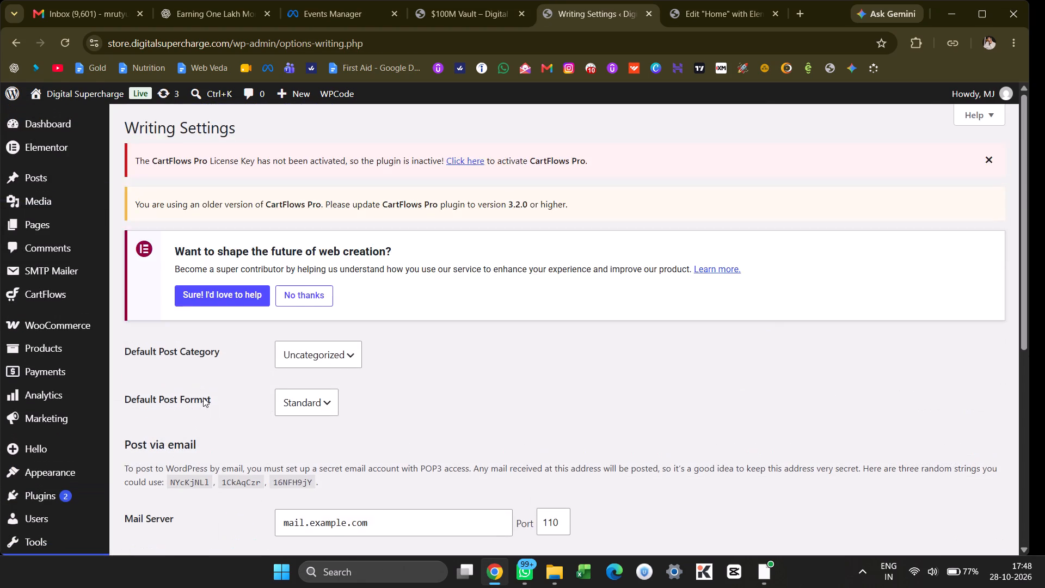
scroll(203, 397, "down", 2)
left_click(38, 483)
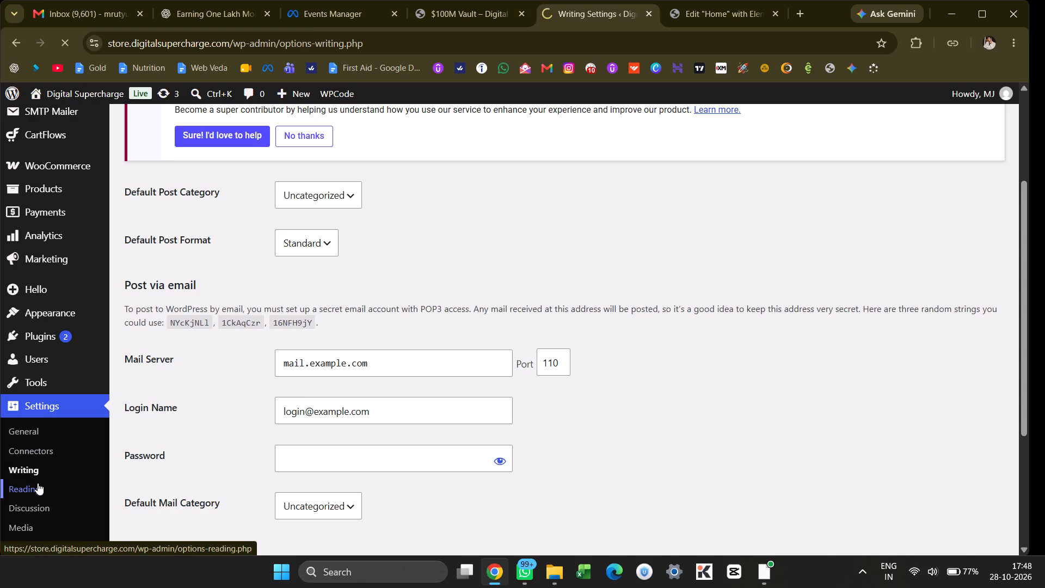
scroll(367, 369, "down", 1)
left_click(372, 402)
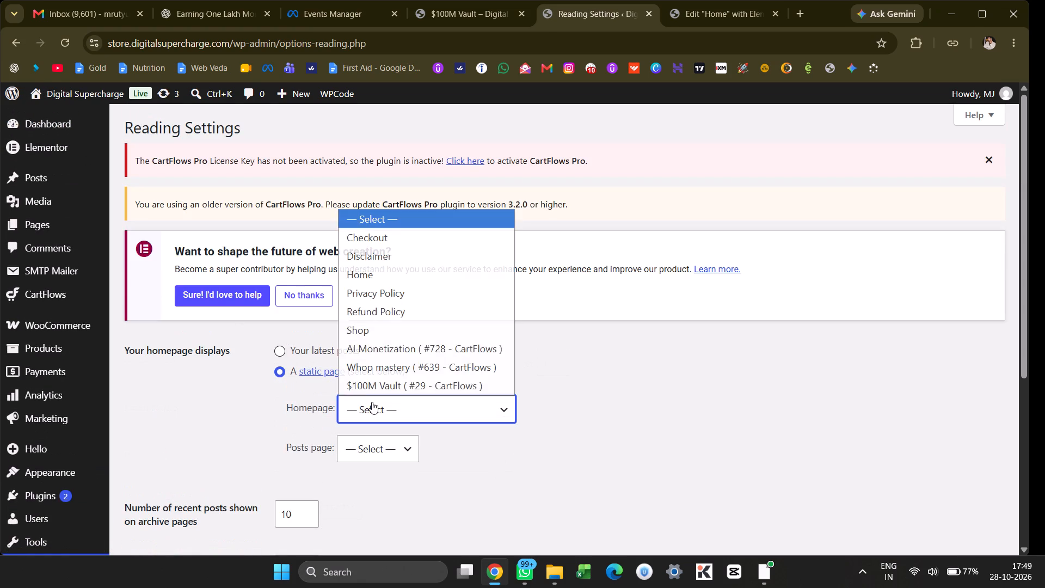
left_click(444, 277)
scroll(319, 382, "down", 6)
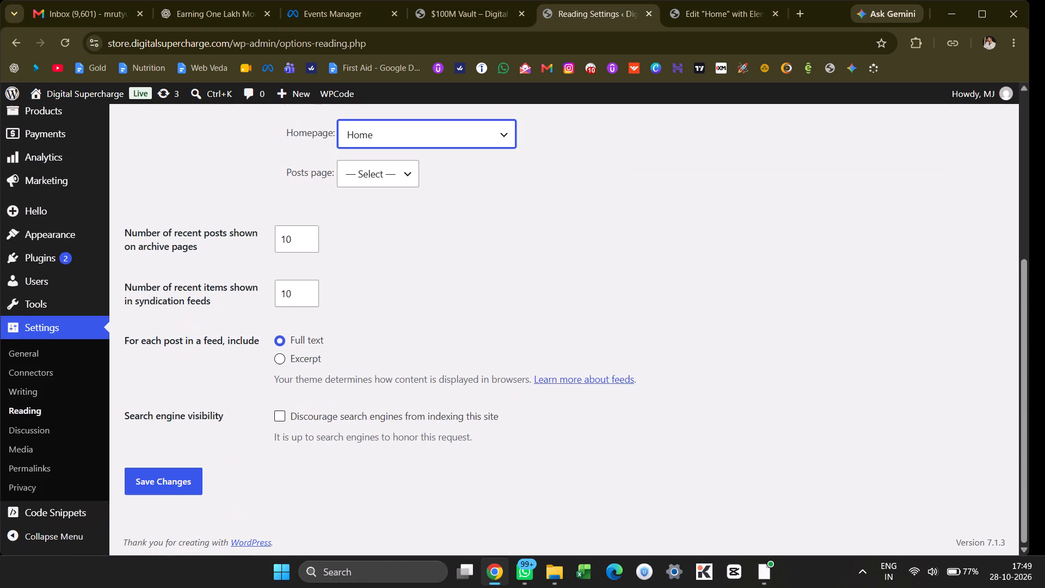
left_click(161, 483)
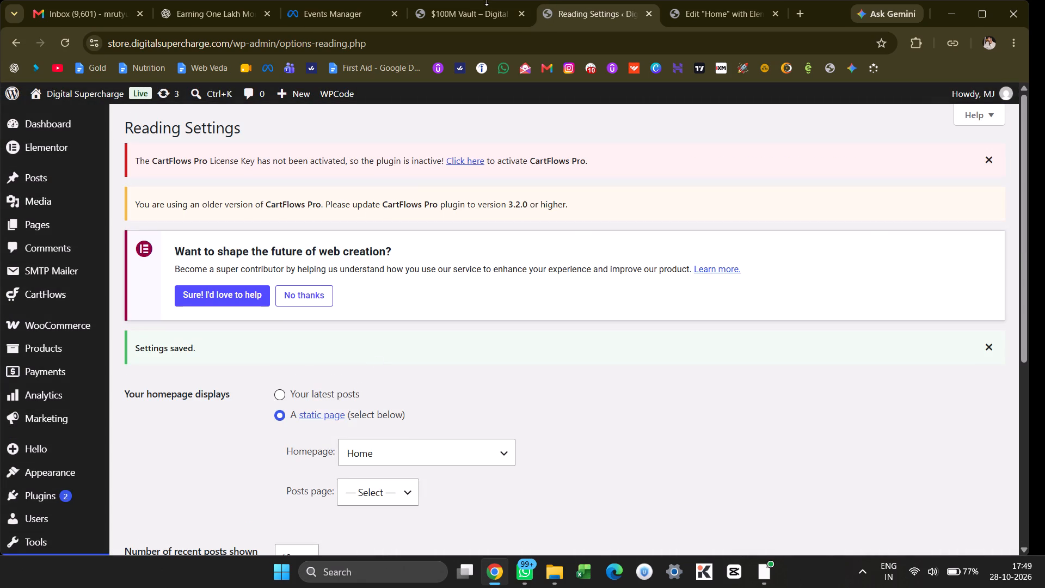
left_click(297, 19)
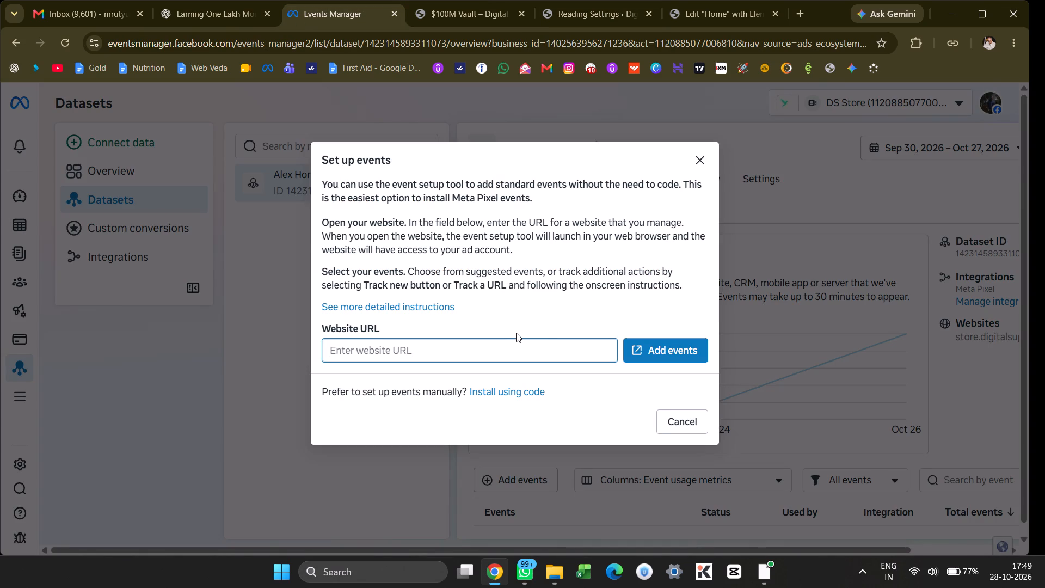
left_click(581, 11)
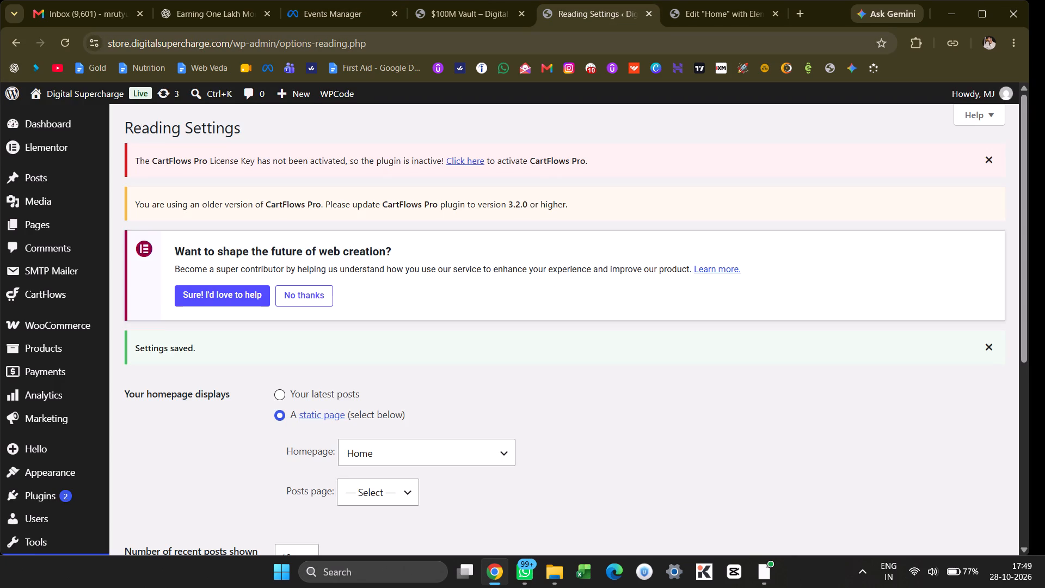
left_click_drag(228, 45, 100, 39)
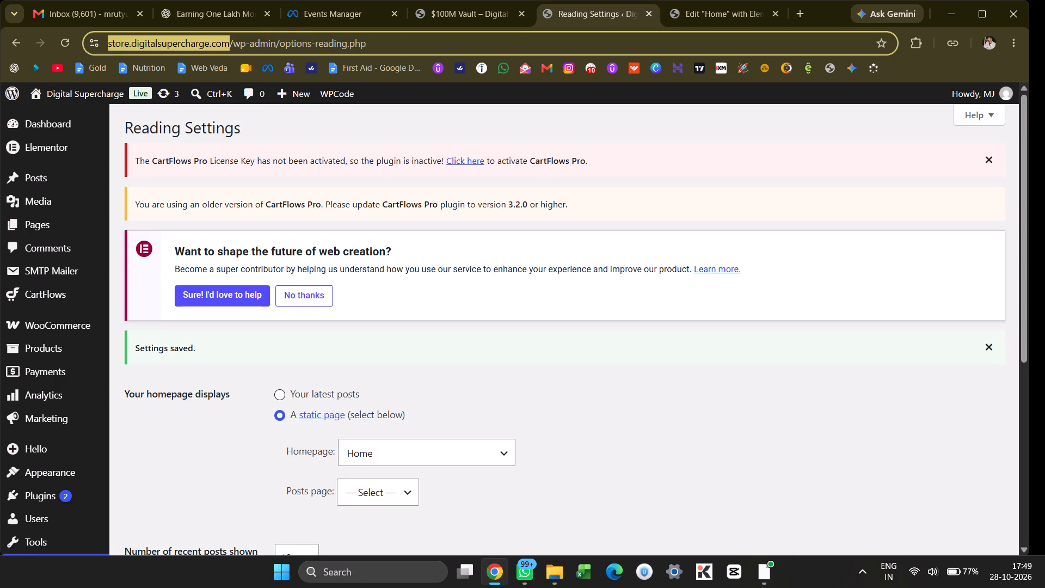
left_click_drag(100, 39, 101, 39)
key("ctrl+c")
left_click(358, 2)
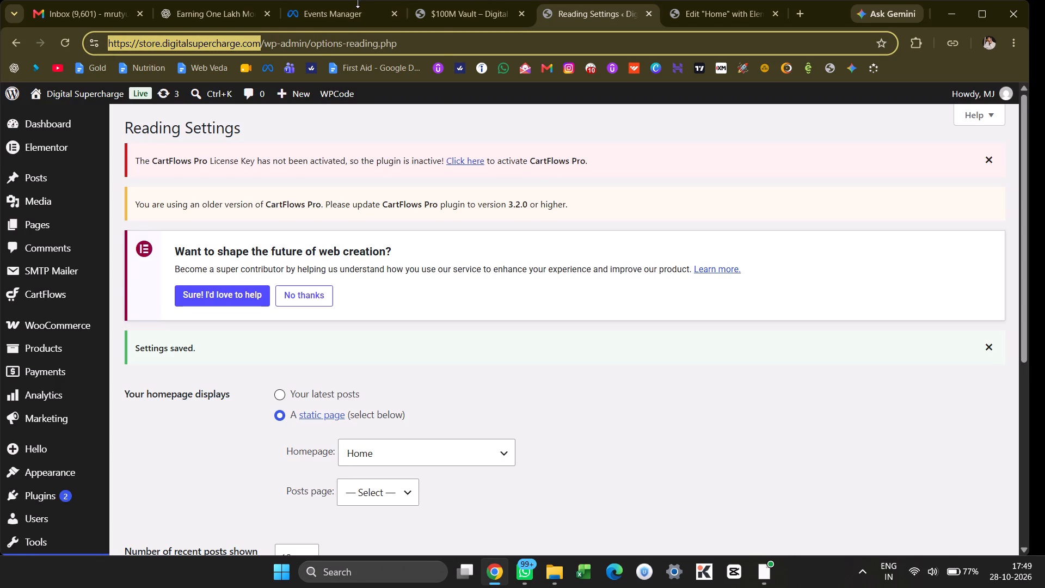
left_click(359, 18)
key("ctrl+v")
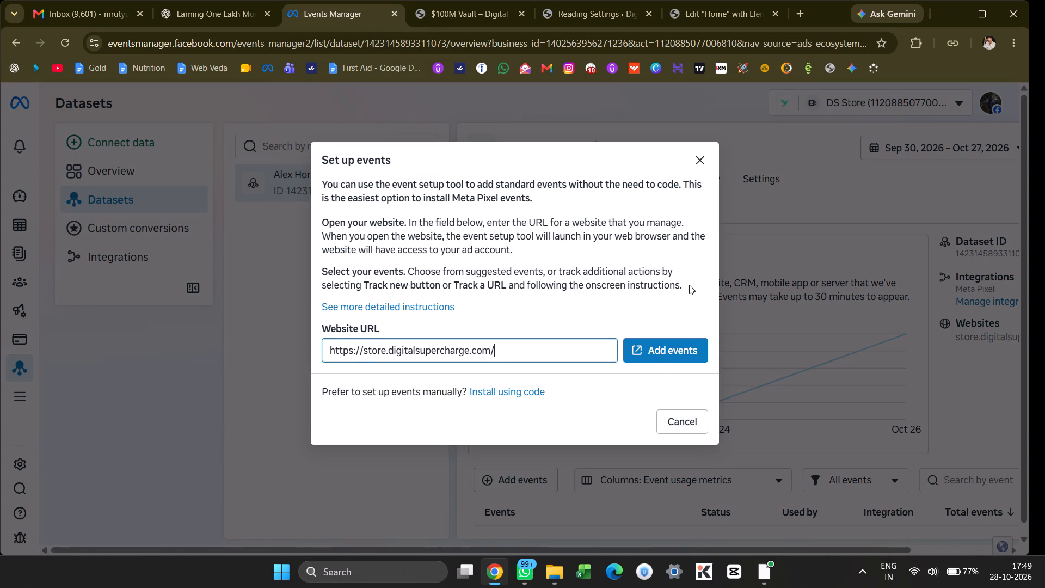
Launch the event setup tool on the store website and open the $100M Vault page from the store's Home page.
left_click(660, 356)
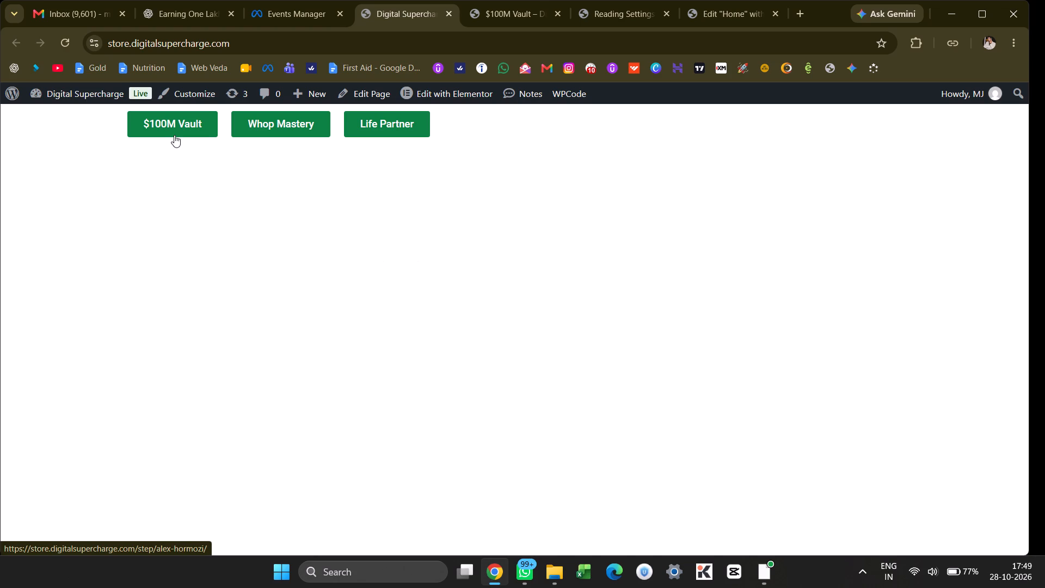
left_click(280, 27)
scroll(434, 335, "down", 1)
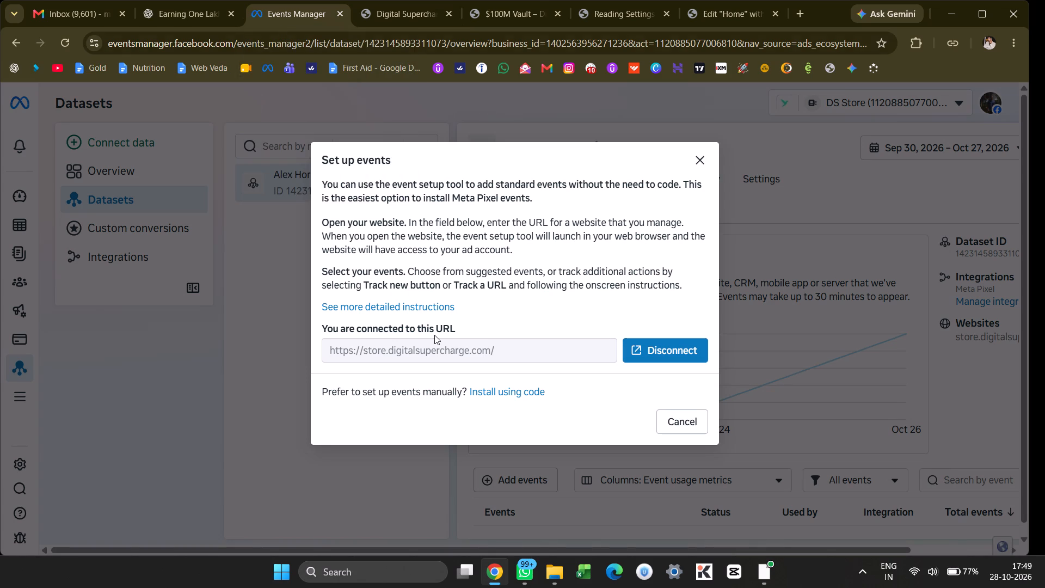
left_click(401, 26)
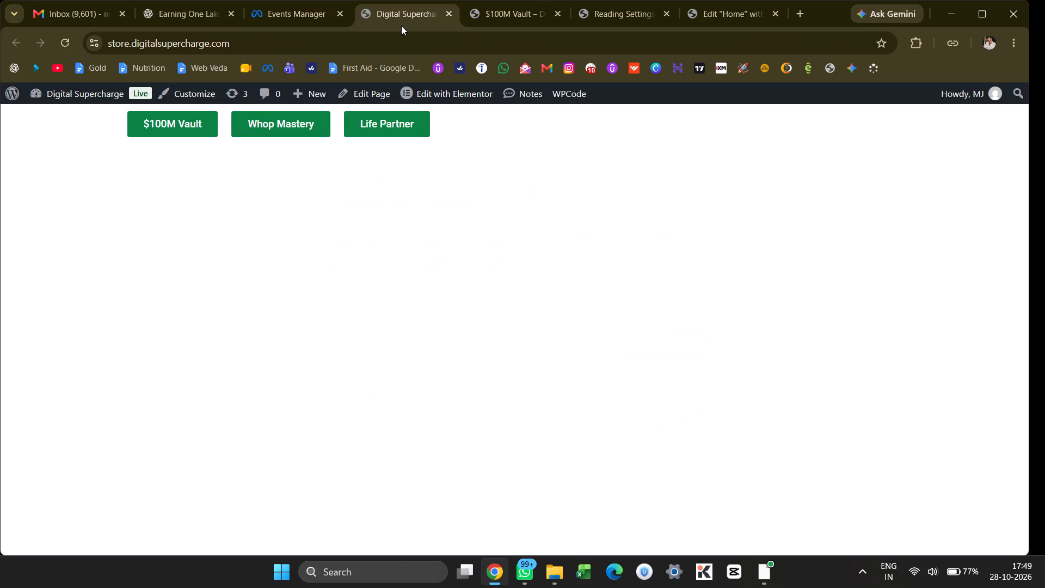
left_click(195, 120)
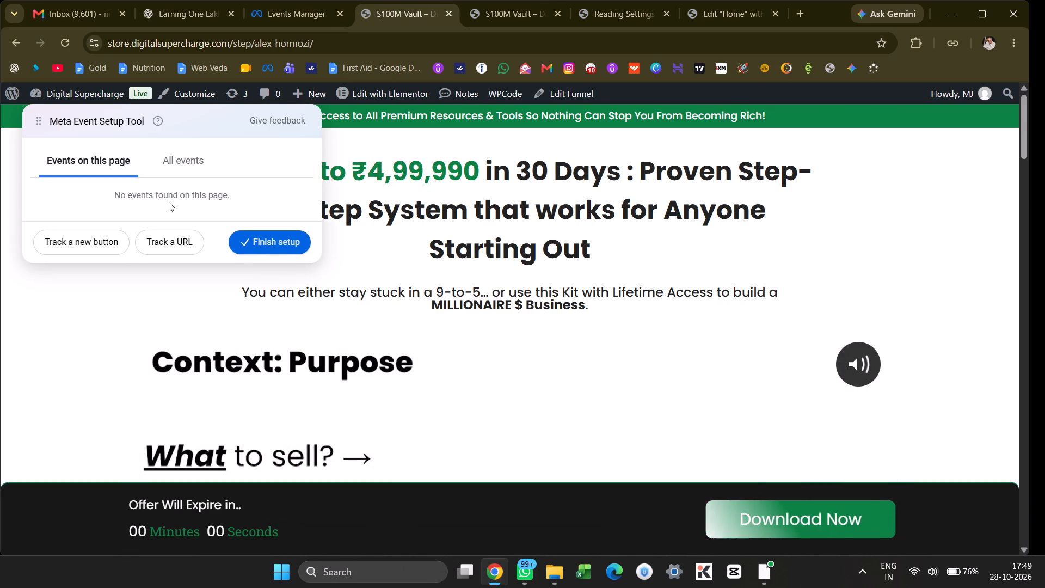
Start tracking the $100M Vault page's URL in the Meta Event Setup Tool, leaving the match condition at URL equals.
left_click(172, 247)
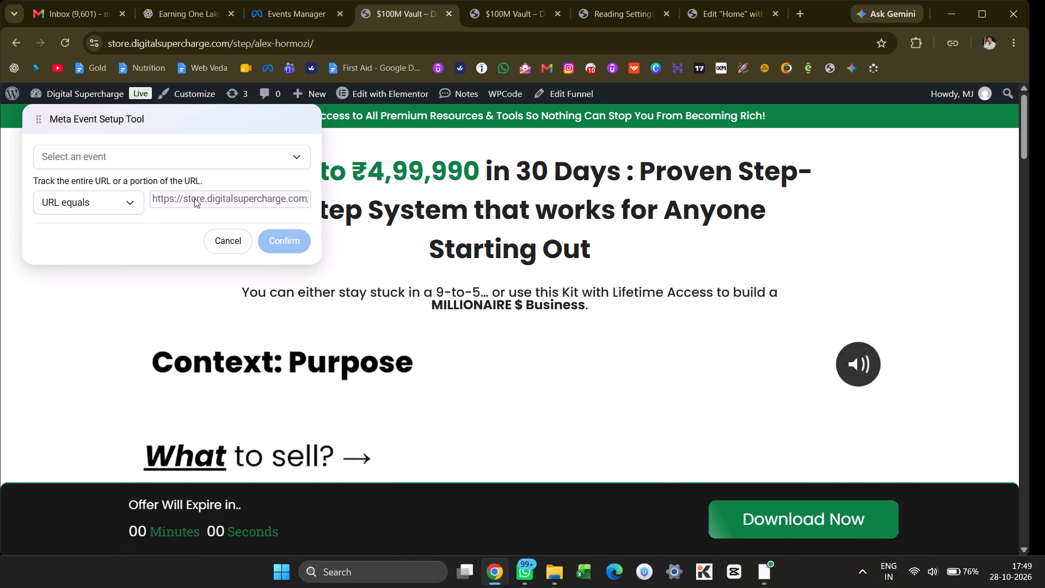
left_click(176, 199)
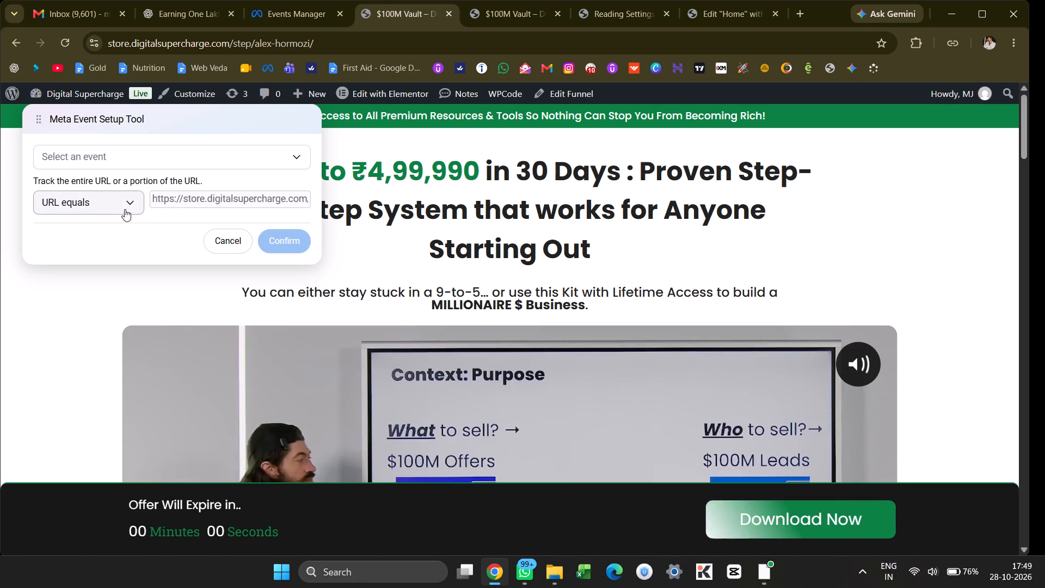
left_click(125, 209)
left_click(125, 209)
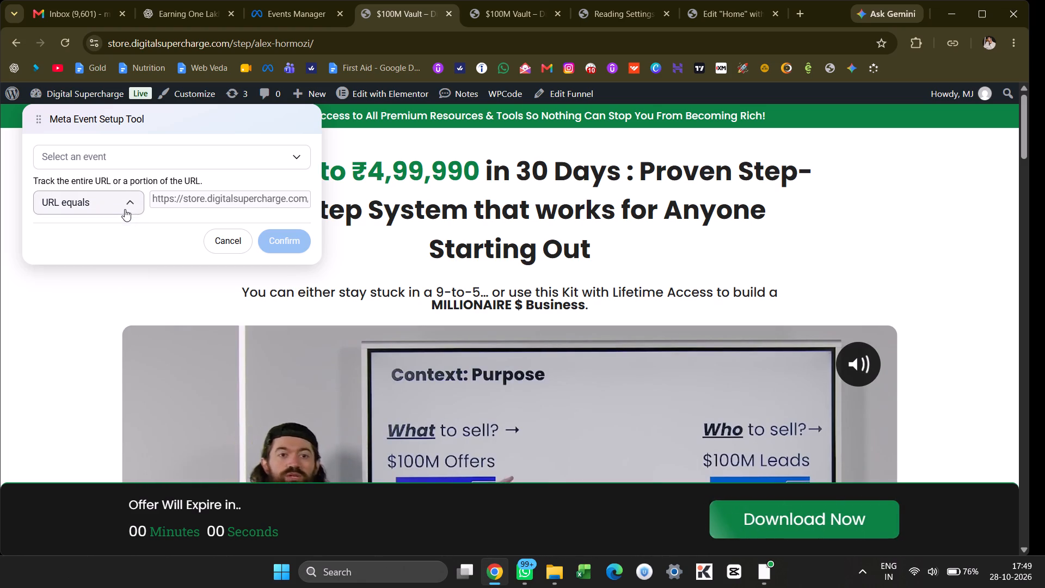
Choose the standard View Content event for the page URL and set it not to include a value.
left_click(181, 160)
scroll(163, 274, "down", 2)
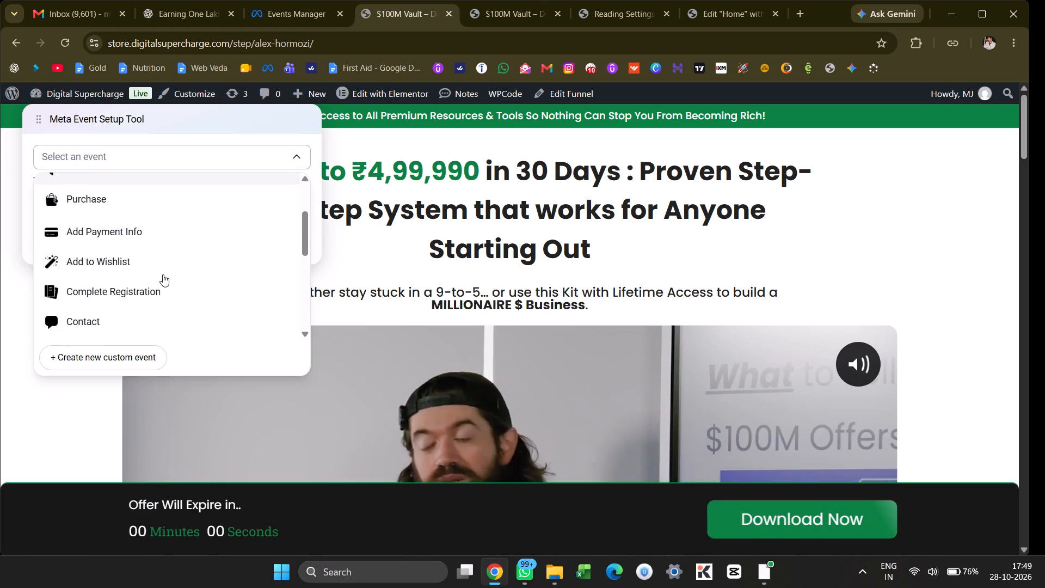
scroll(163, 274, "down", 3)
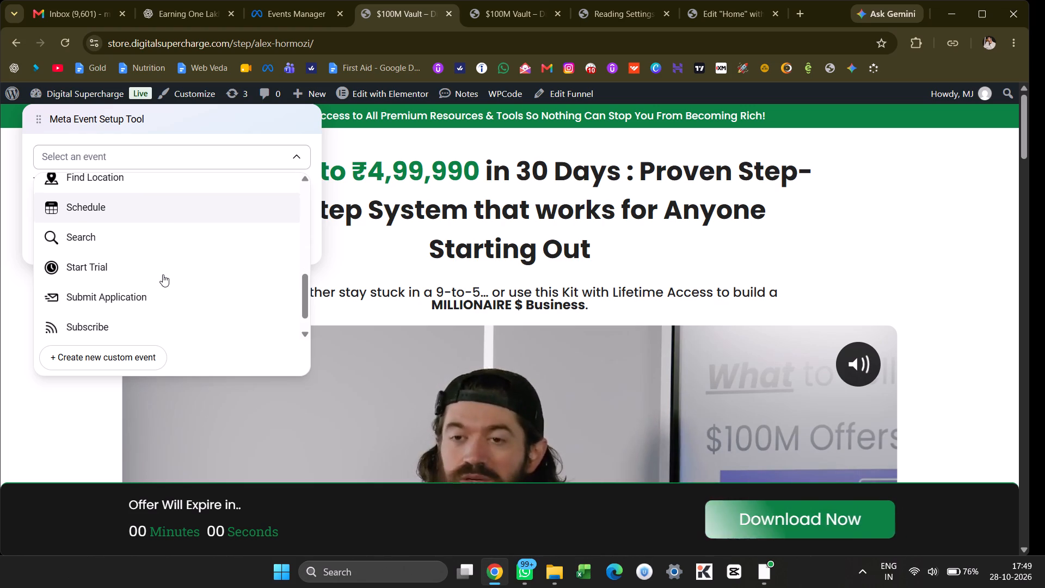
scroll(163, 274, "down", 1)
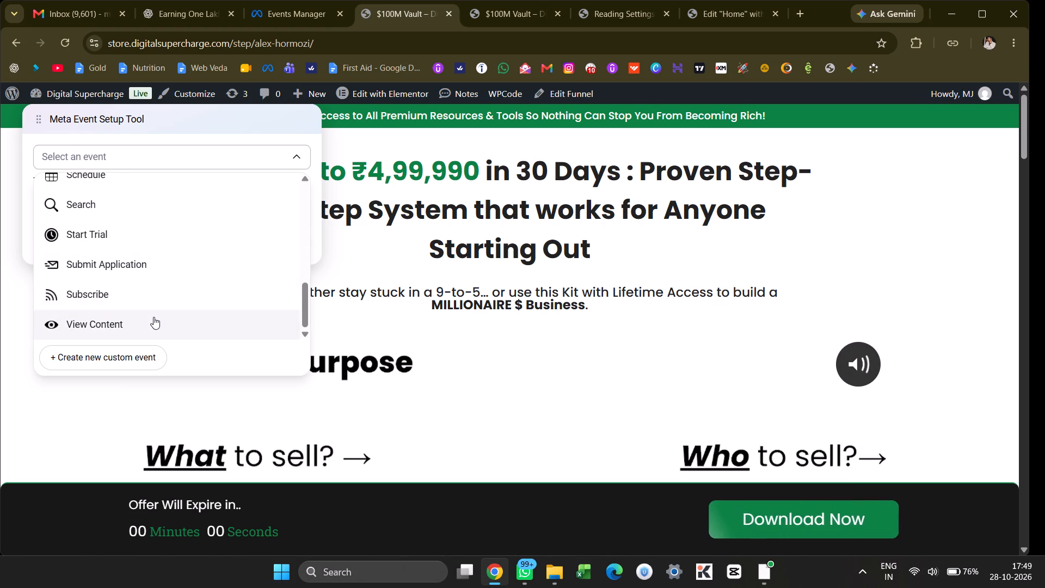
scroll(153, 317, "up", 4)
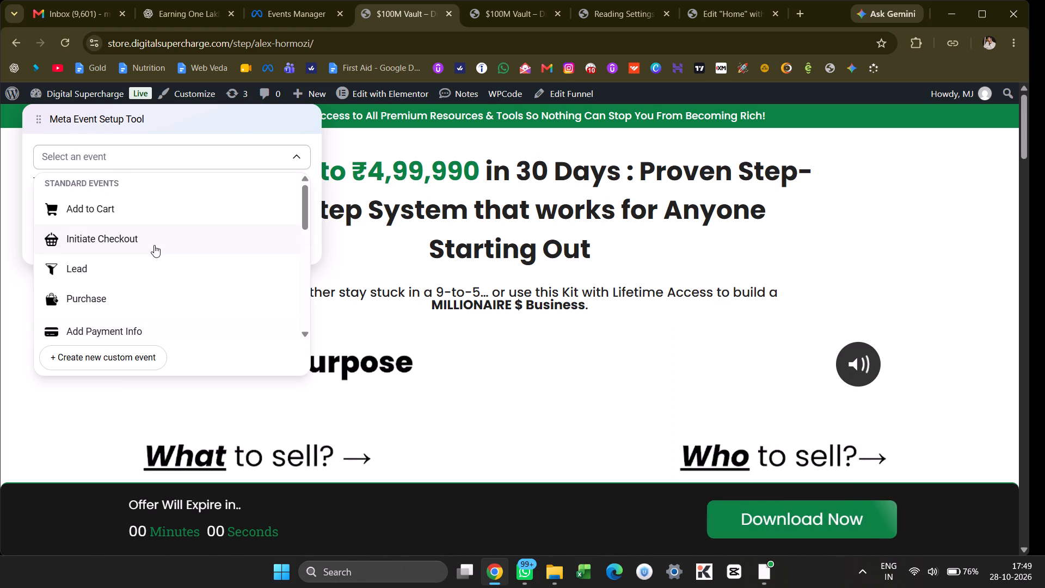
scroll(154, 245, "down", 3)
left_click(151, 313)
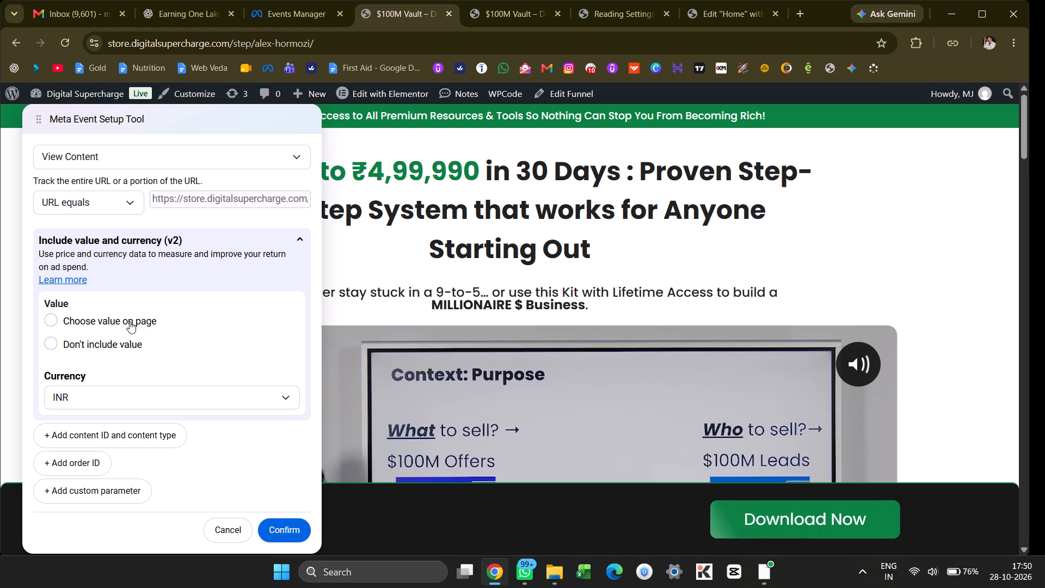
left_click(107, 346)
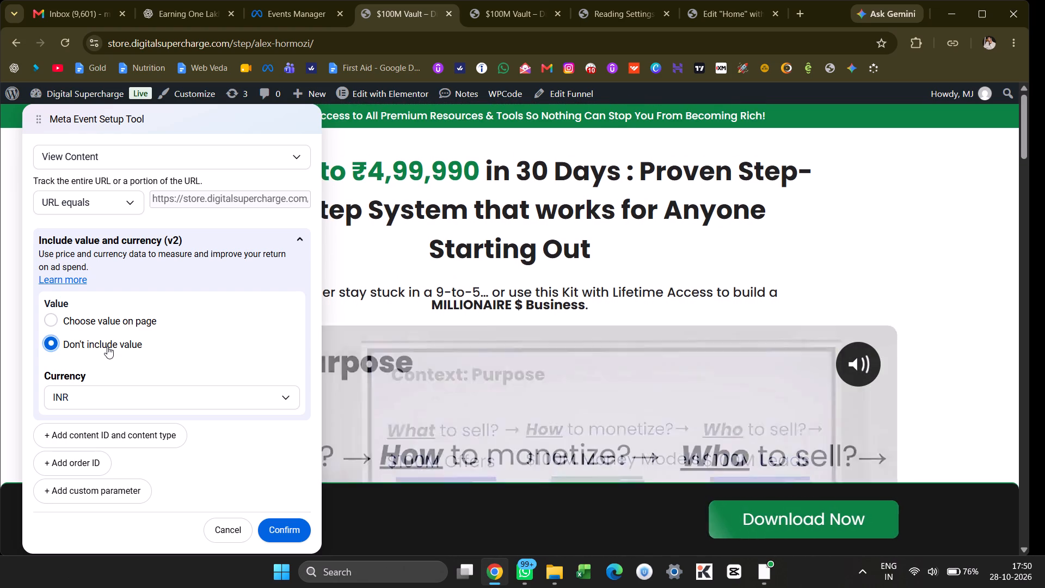
Create a new custom event named "$100M Content View" for the page URL instead of the standard View Content event.
left_click(259, 156)
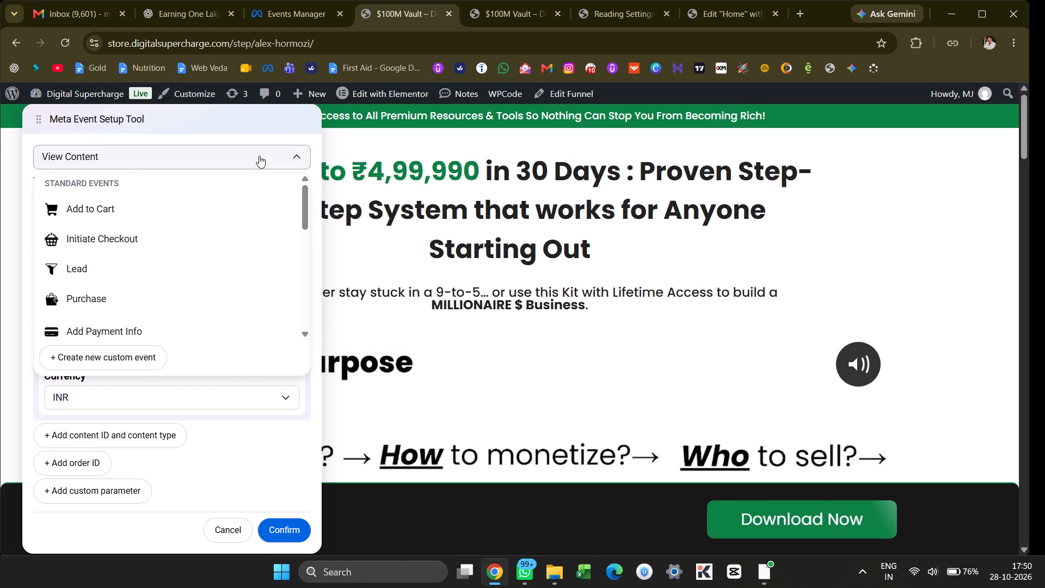
left_click(259, 156)
left_click(259, 156)
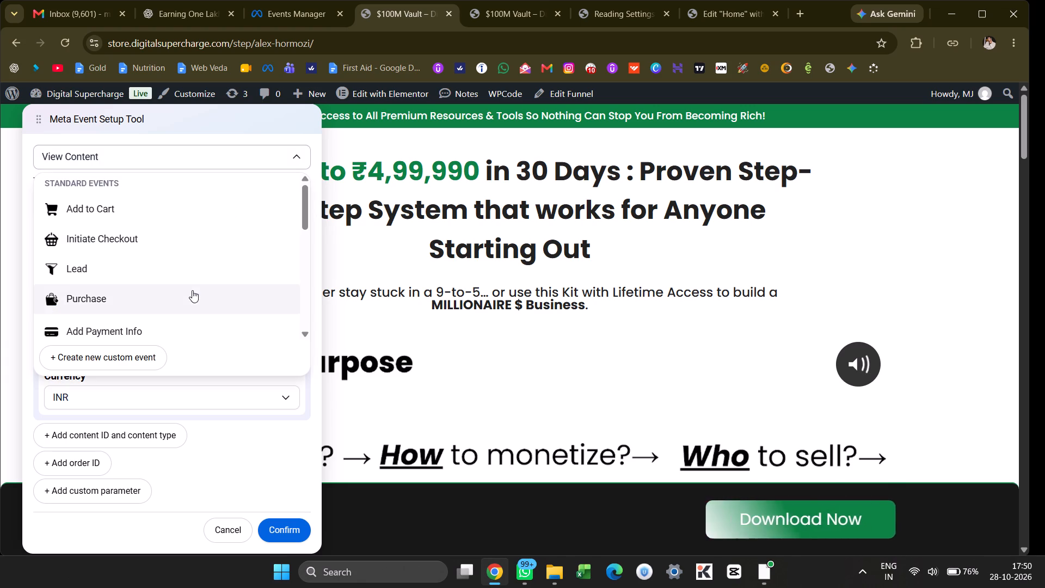
scroll(192, 290, "down", 2)
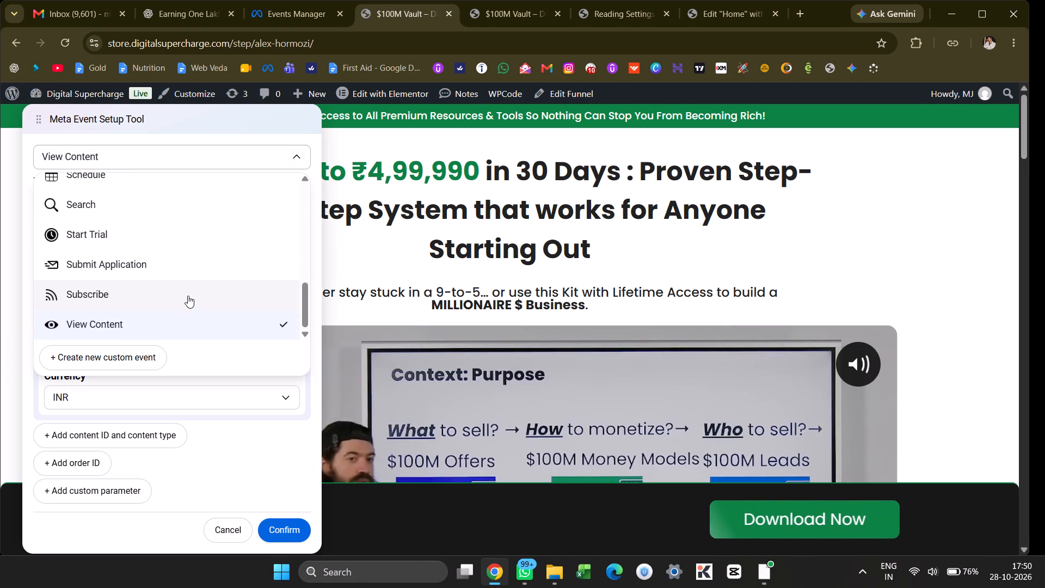
left_click(135, 362)
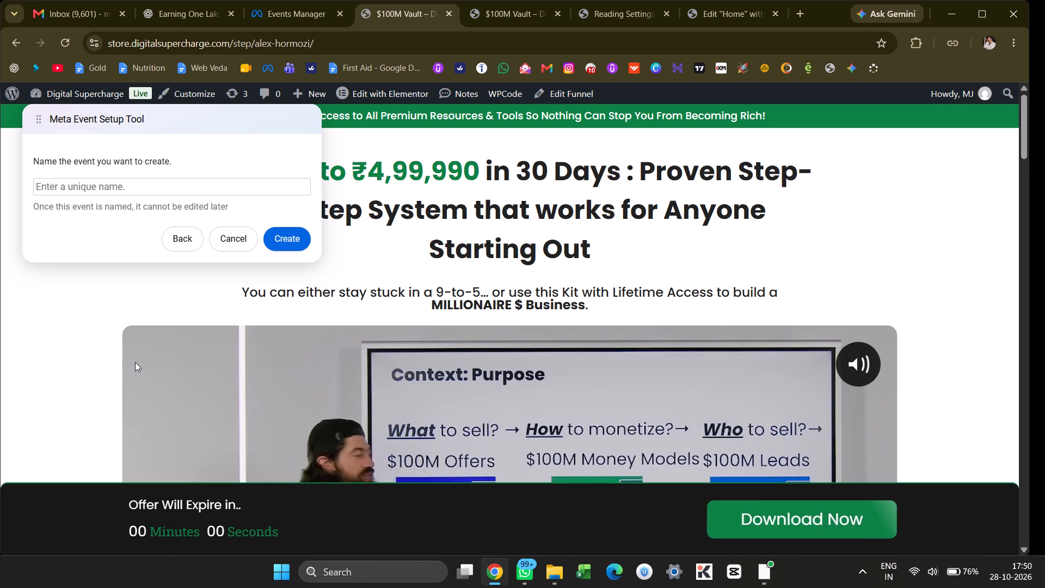
left_click(242, 185)
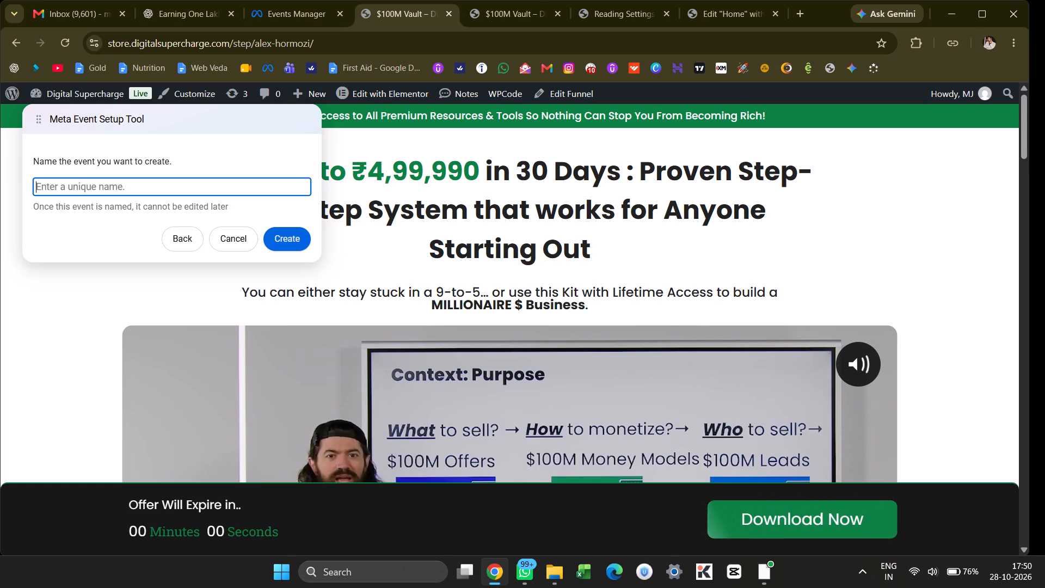
type("$100M")
key("space")
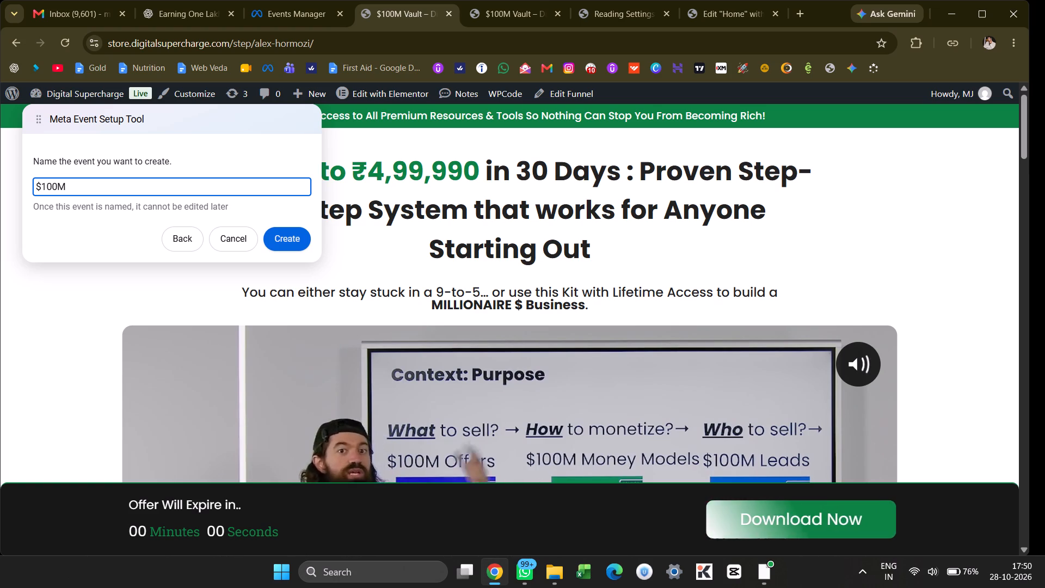
type("vault")
key("space")
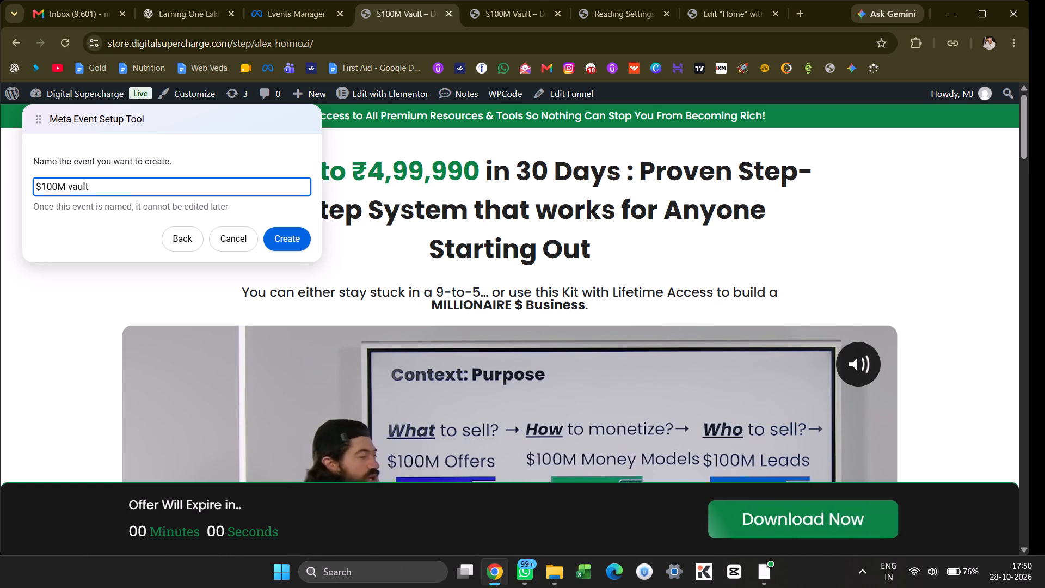
type("view cobte")
key("BackSpace")
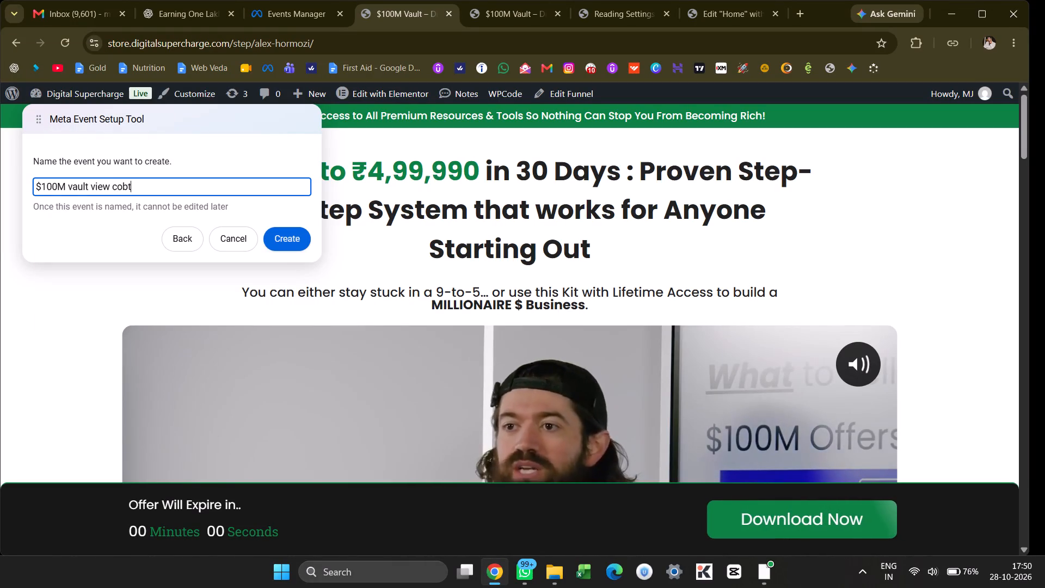
key("BackSpace")
key("BackSpace")
type("nte")
key("BackSpace")
key("BackSpace")
key("BackSpace")
key("BackSpace")
key("BackSpace")
key("BackSpace")
key("BackSpace")
key("BackSpace")
key("BackSpace")
key("BackSpace")
key("BackSpace")
key("BackSpace")
key("BackSpace")
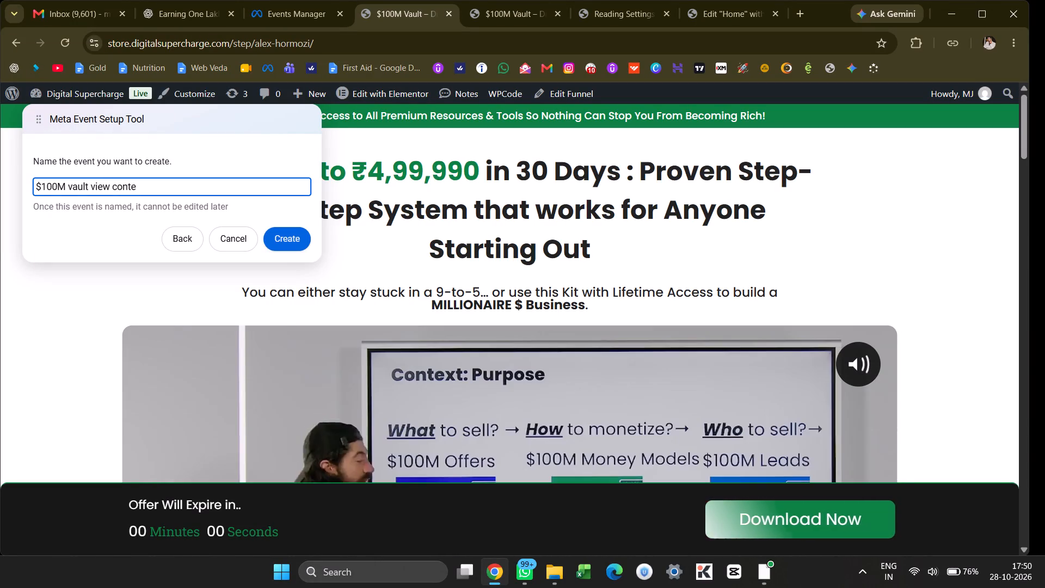
key("BackSpace")
key("BackSpace")
key("BackSpace")
type("Conet")
key("BackSpace")
key("BackSpace")
type("tent View")
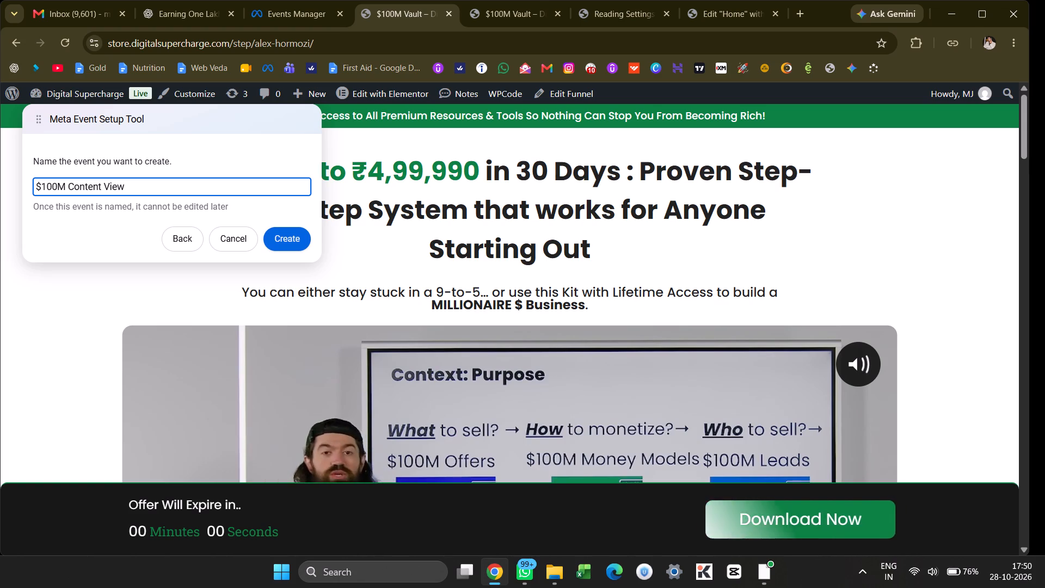
left_click(294, 248)
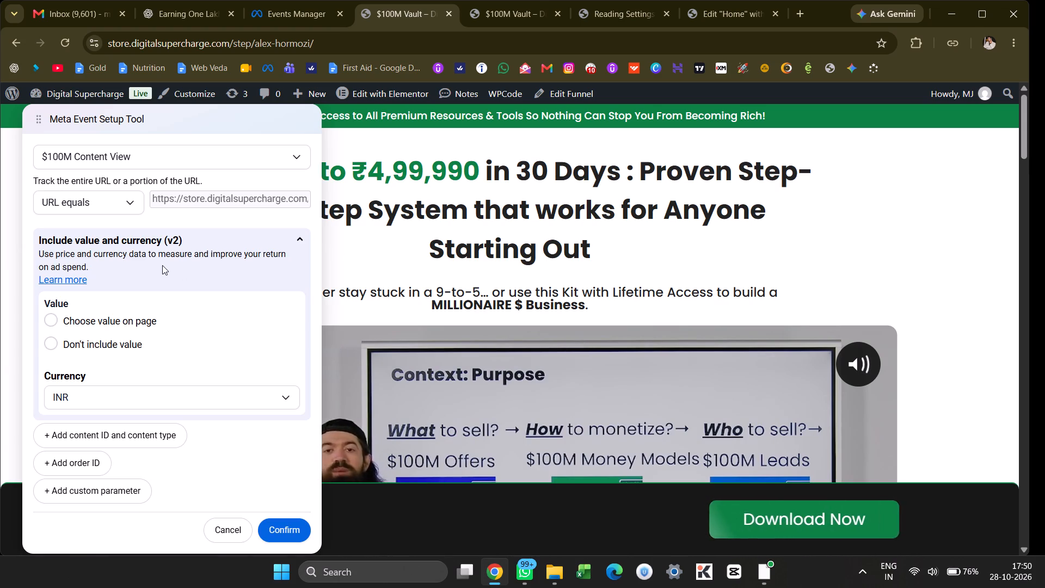
Set the $100M Content View event not to include a value, confirm it, and finish without setting up another page.
left_click(144, 156)
left_click(144, 156)
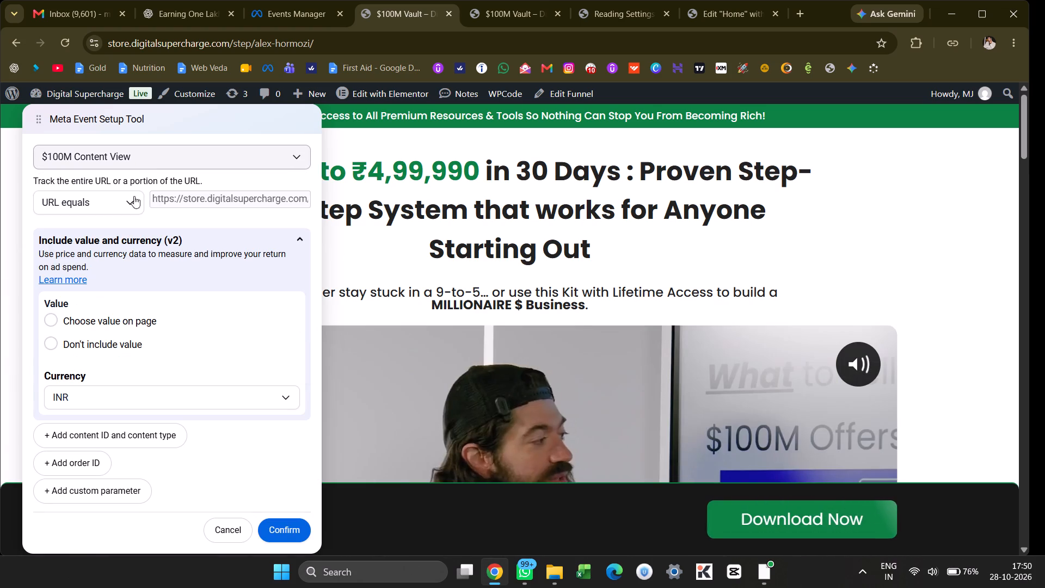
scroll(214, 201, "down", 1)
scroll(214, 201, "up", 3)
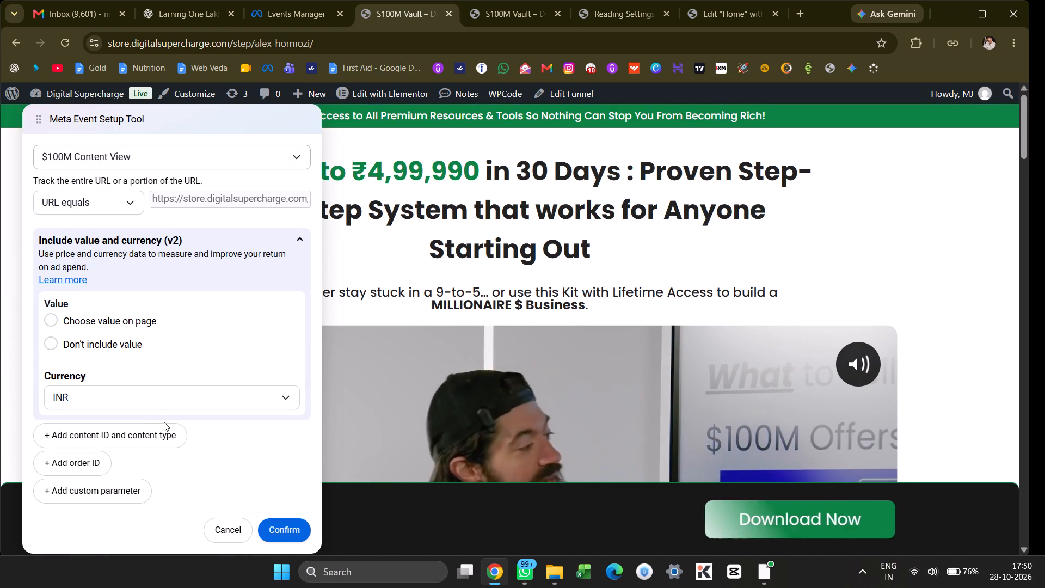
scroll(164, 422, "up", 1)
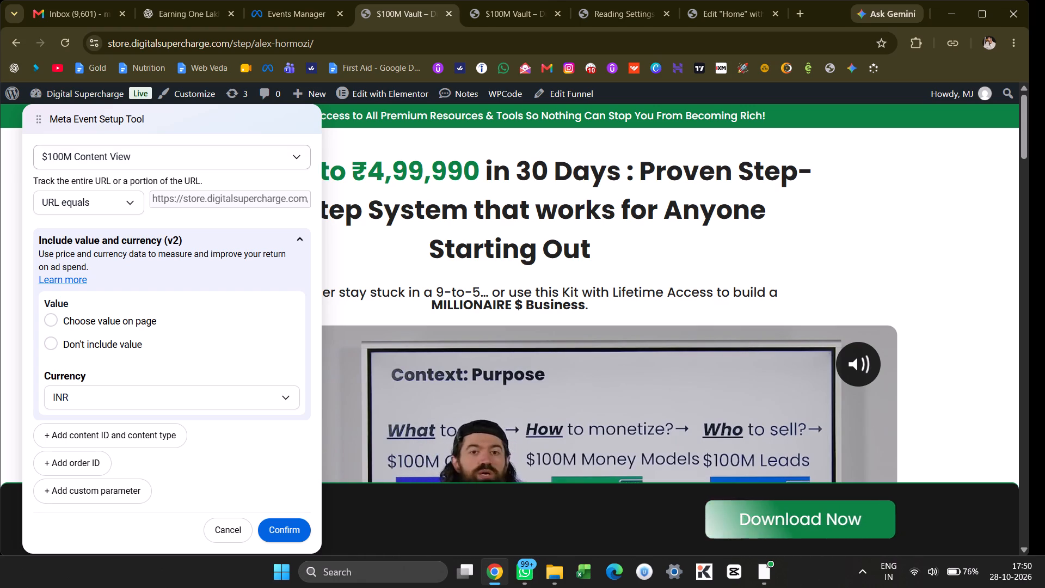
left_click_drag(69, 174, 204, 180)
left_click(204, 180)
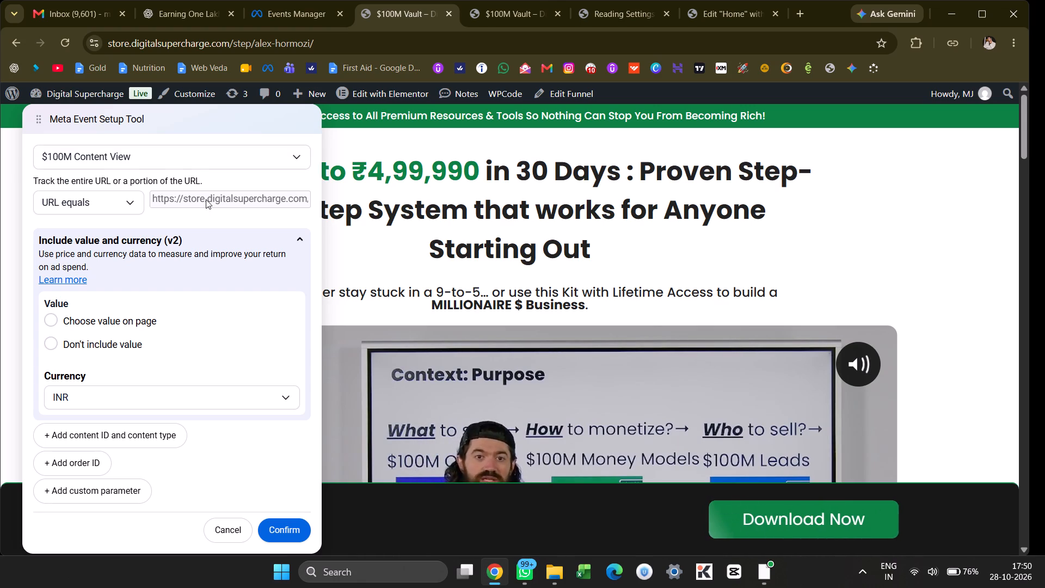
scroll(216, 298, "up", 1)
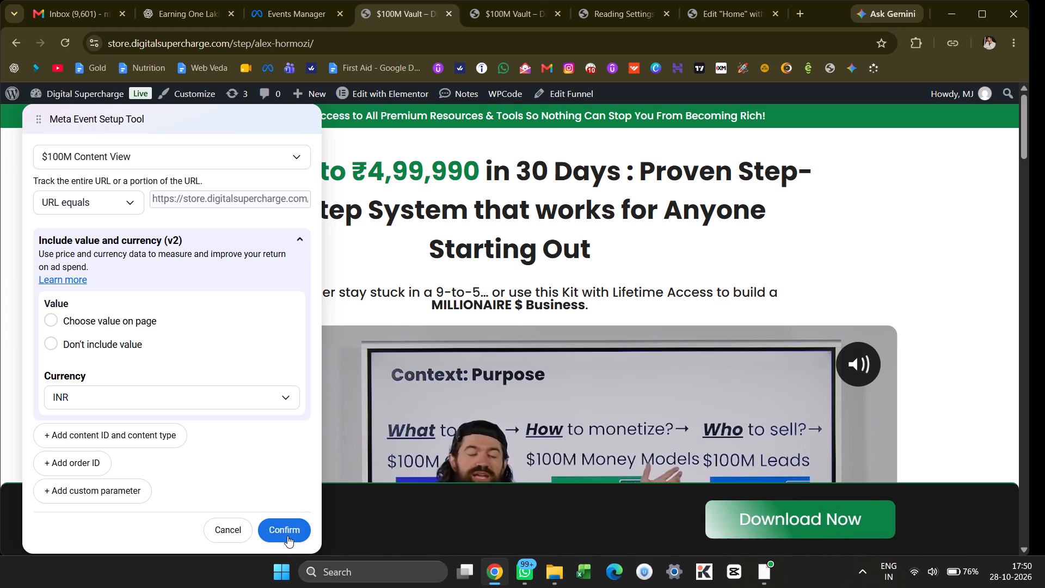
left_click(124, 350)
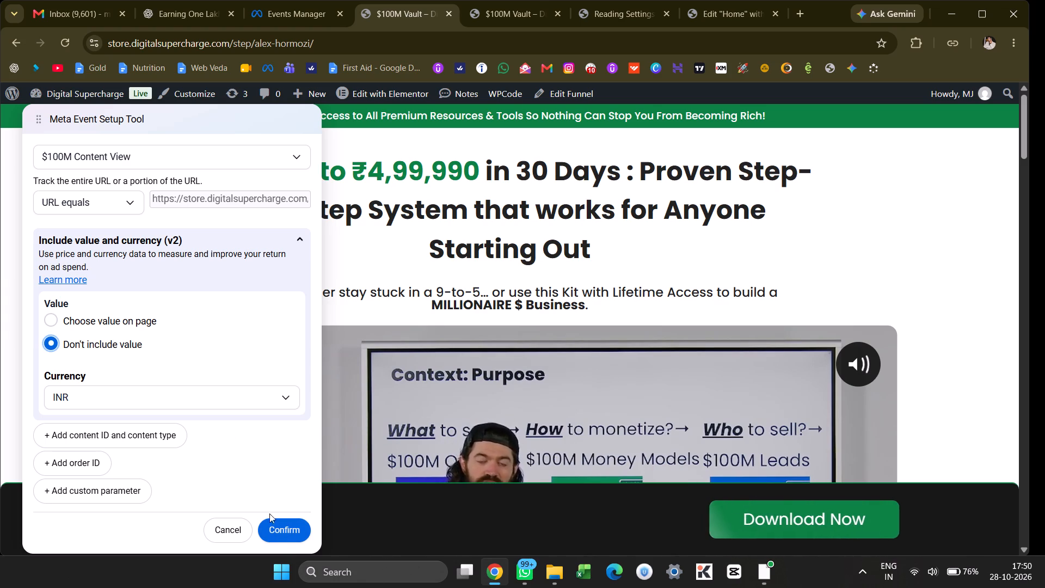
left_click(277, 526)
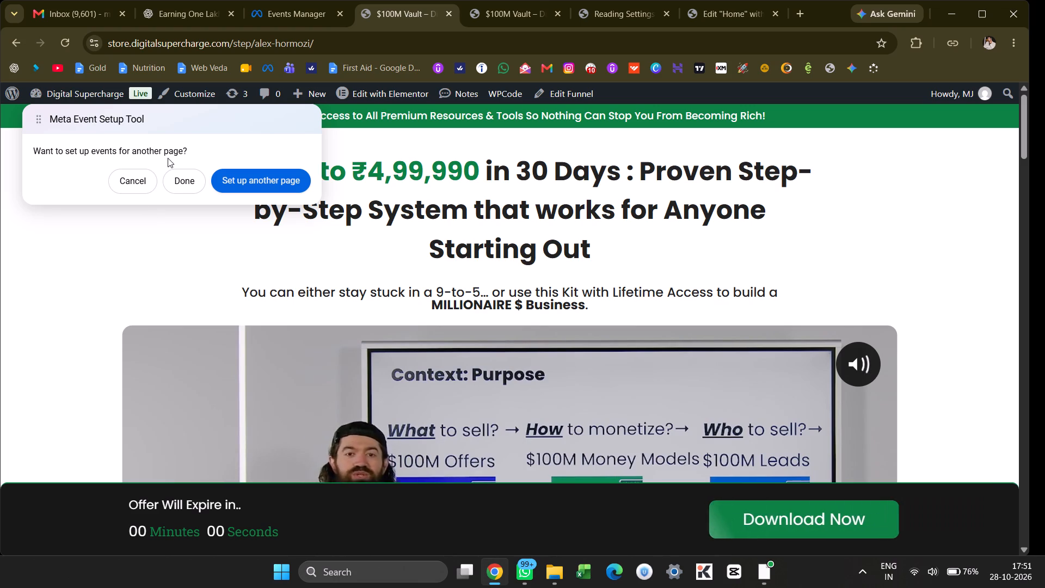
left_click(183, 177)
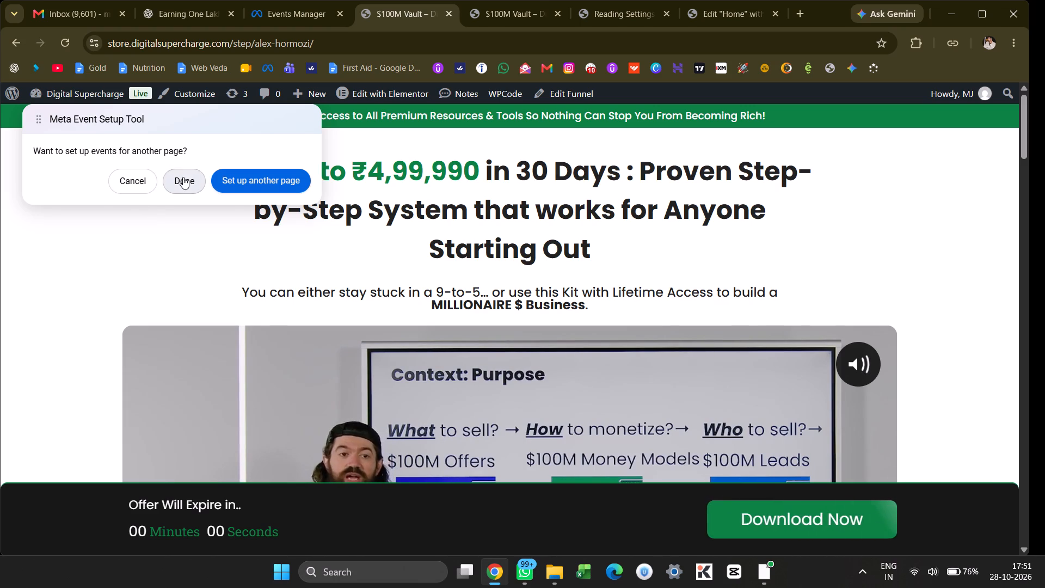
Start tracking a new button and select the Get Instant Access button at the bottom of the checkout form.
scroll(178, 201, "up", 1)
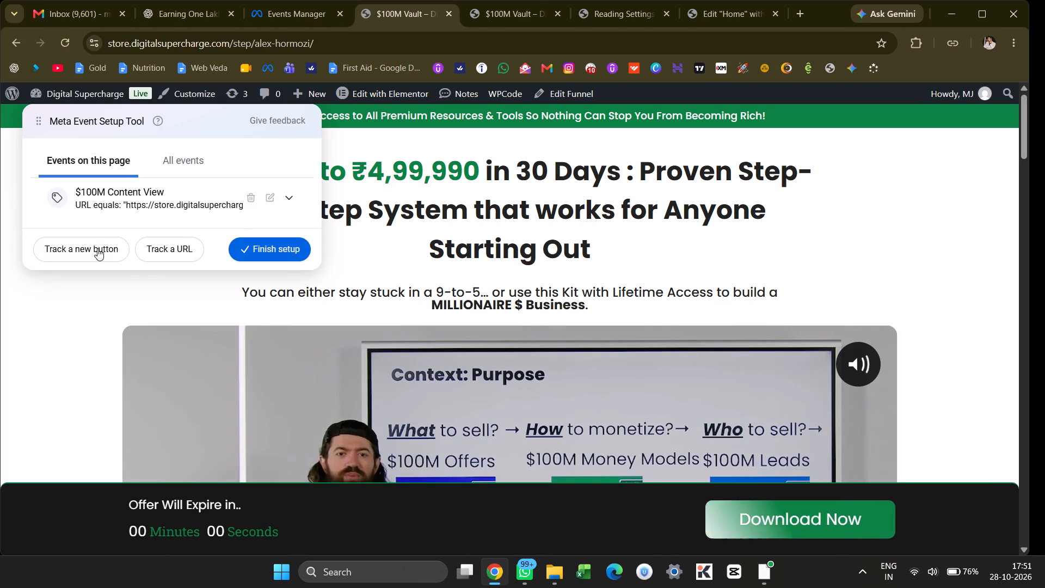
left_click(96, 248)
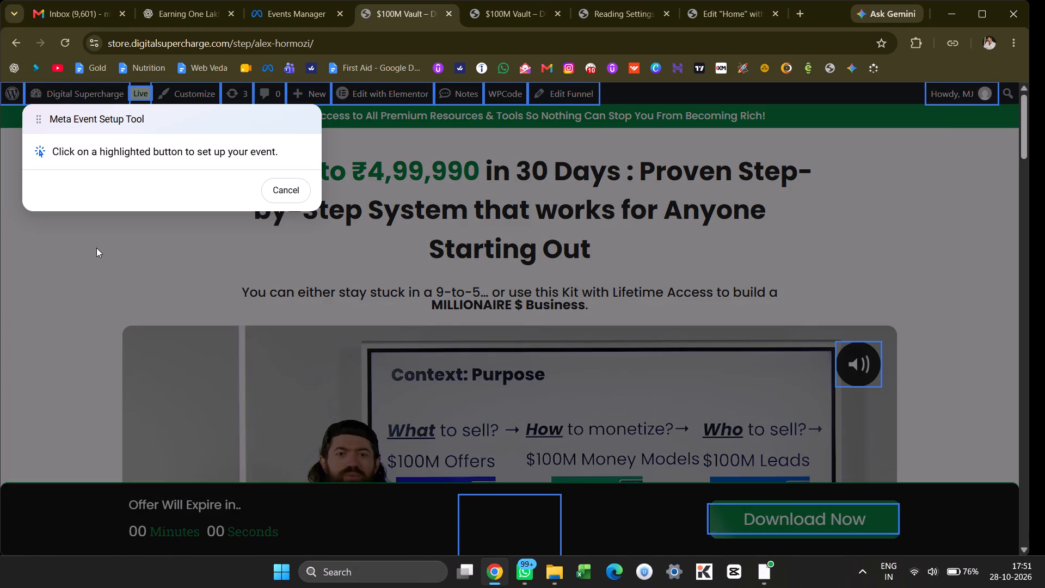
scroll(552, 267, "down", 5)
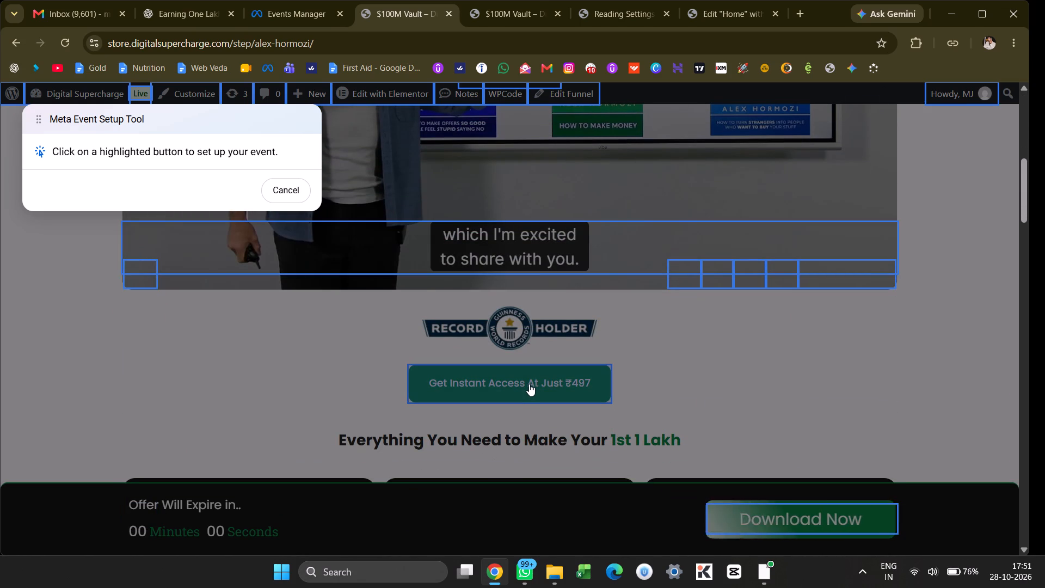
scroll(529, 384, "down", 2)
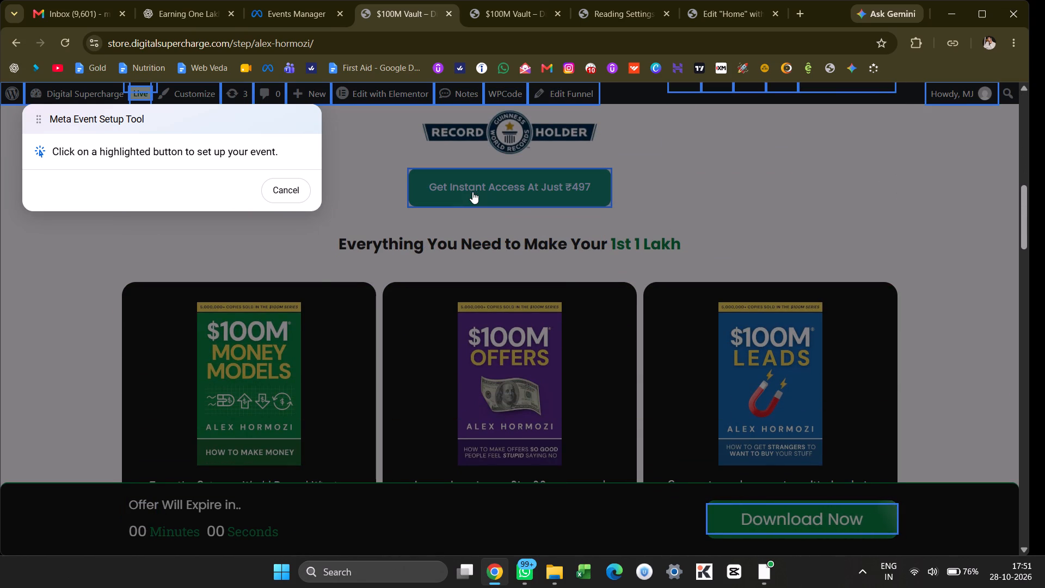
scroll(472, 192, "down", 7)
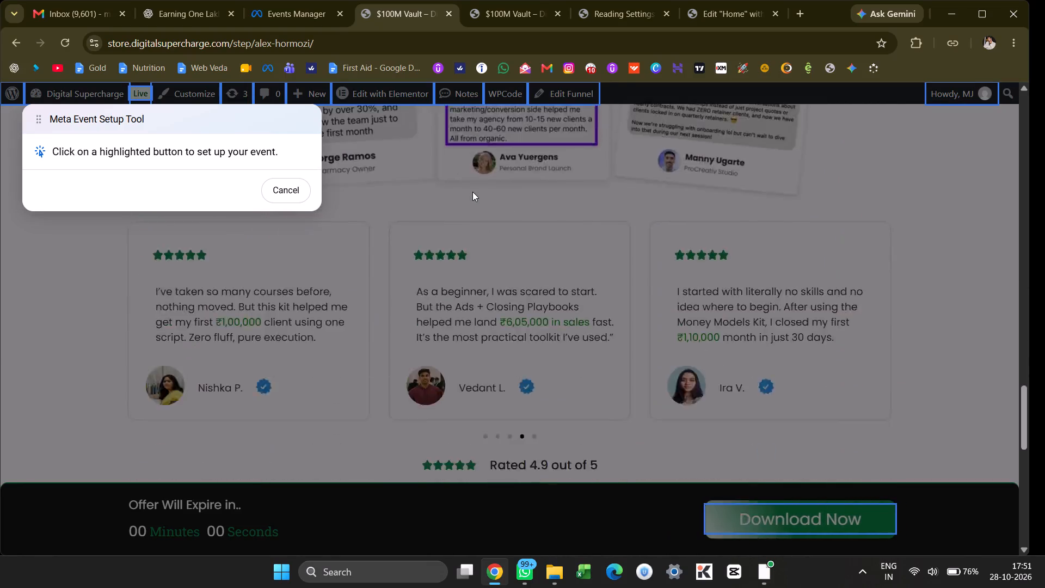
scroll(472, 192, "down", 4)
left_click(481, 297)
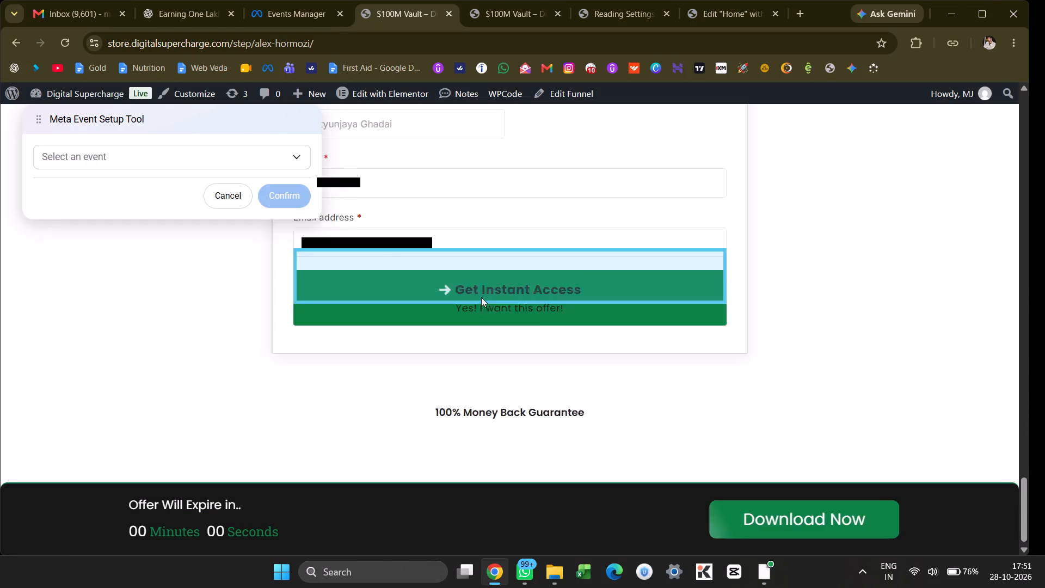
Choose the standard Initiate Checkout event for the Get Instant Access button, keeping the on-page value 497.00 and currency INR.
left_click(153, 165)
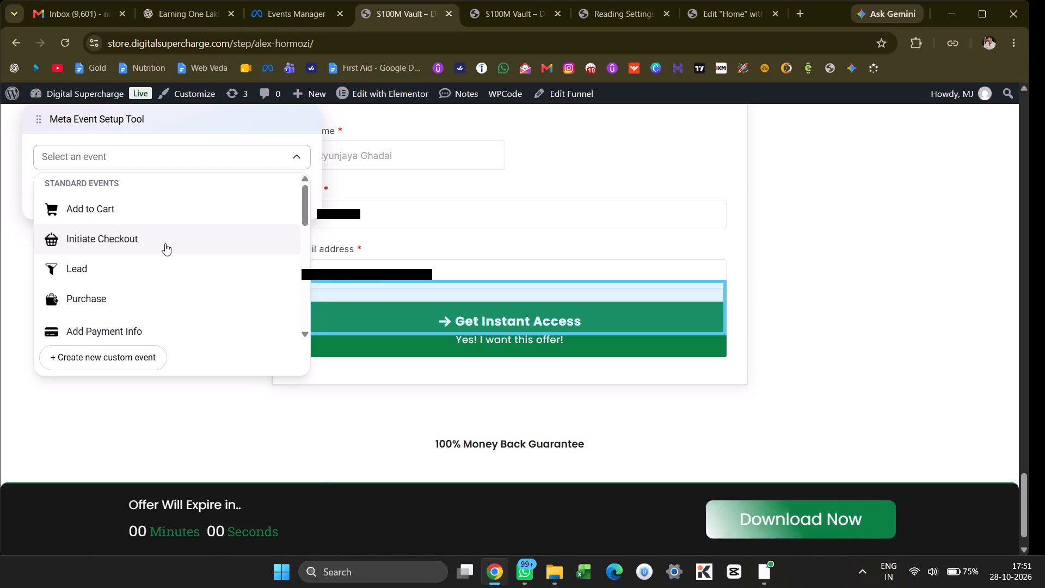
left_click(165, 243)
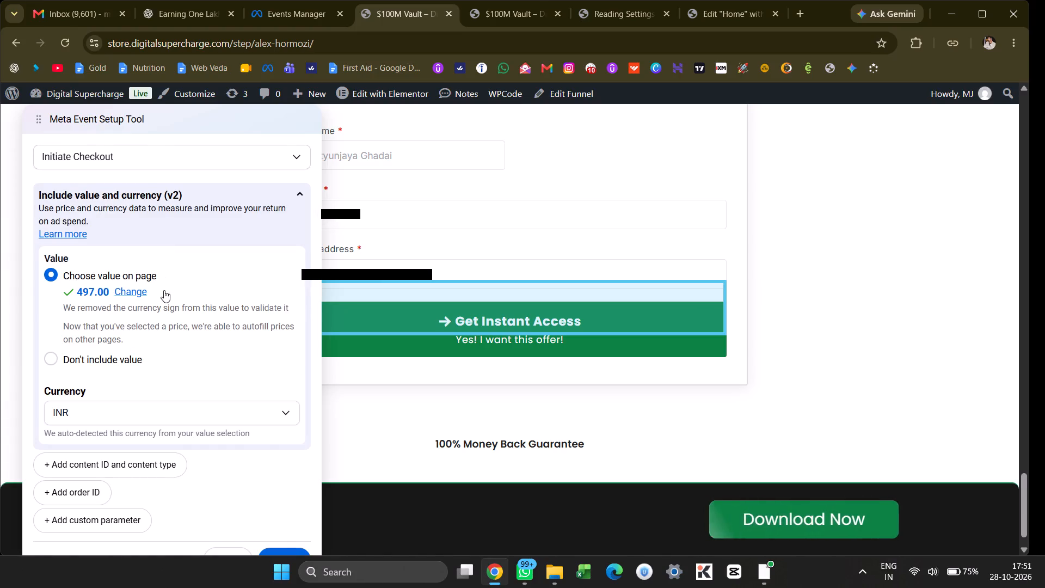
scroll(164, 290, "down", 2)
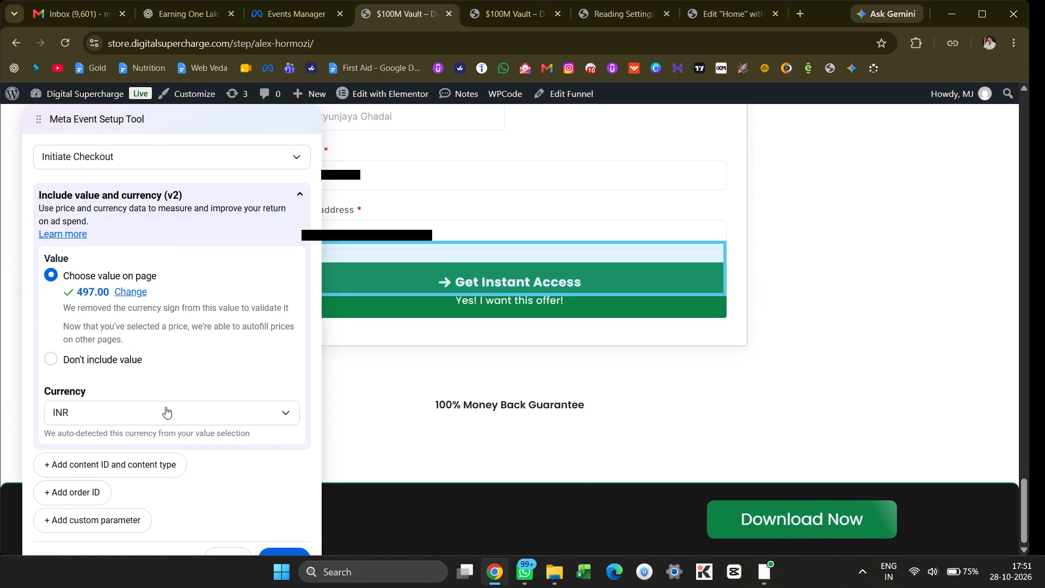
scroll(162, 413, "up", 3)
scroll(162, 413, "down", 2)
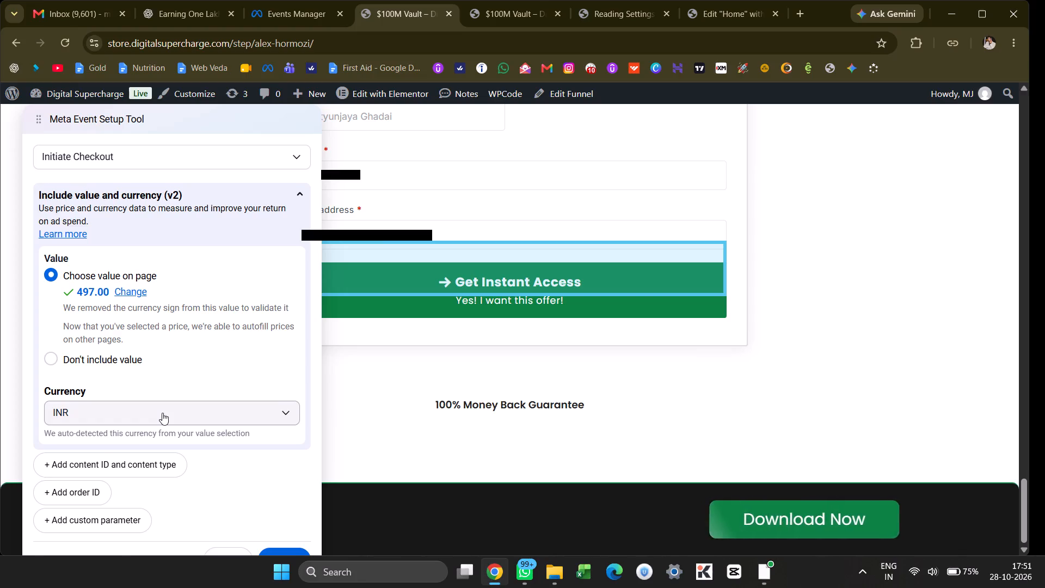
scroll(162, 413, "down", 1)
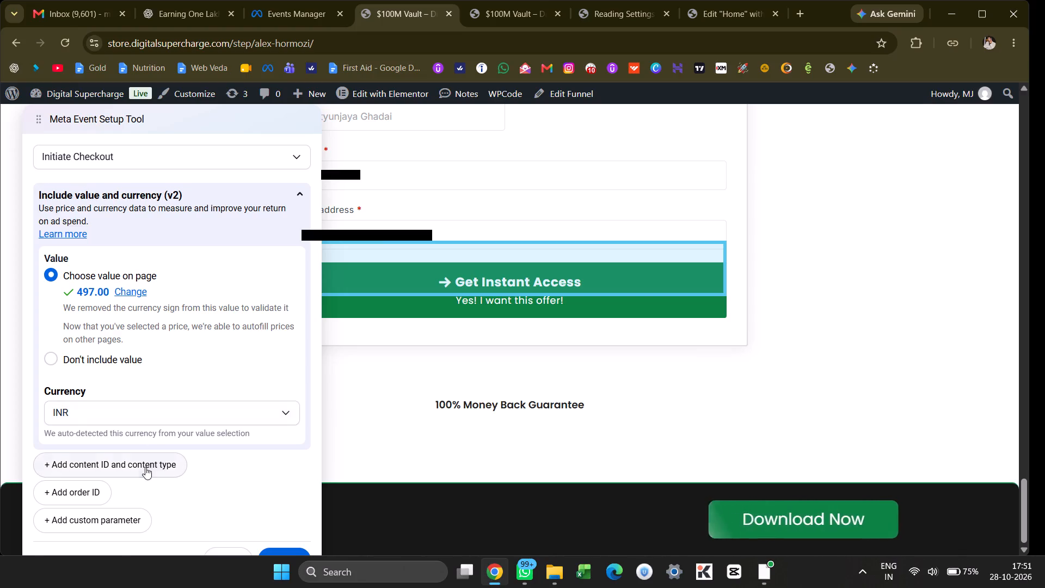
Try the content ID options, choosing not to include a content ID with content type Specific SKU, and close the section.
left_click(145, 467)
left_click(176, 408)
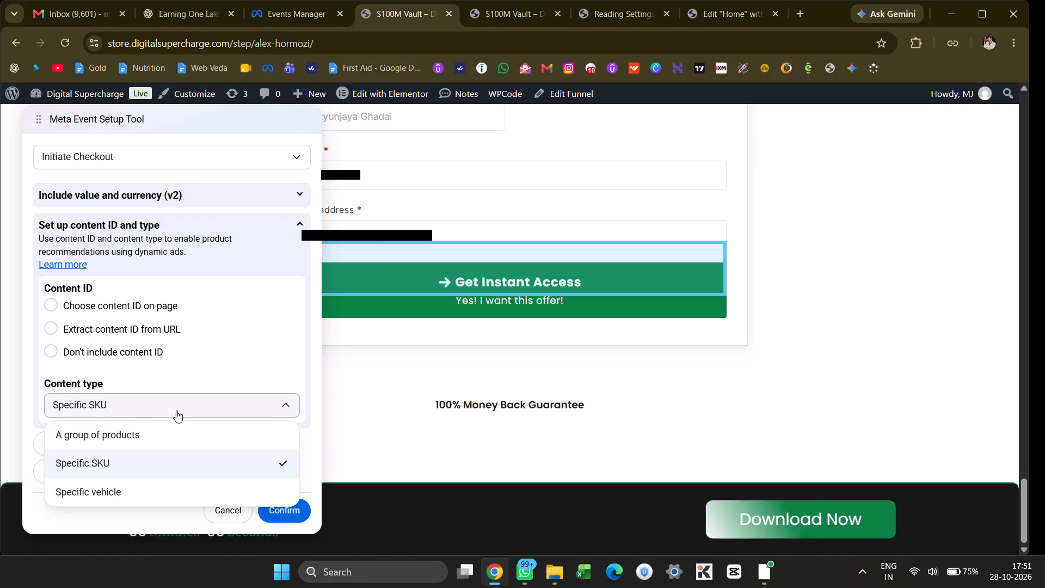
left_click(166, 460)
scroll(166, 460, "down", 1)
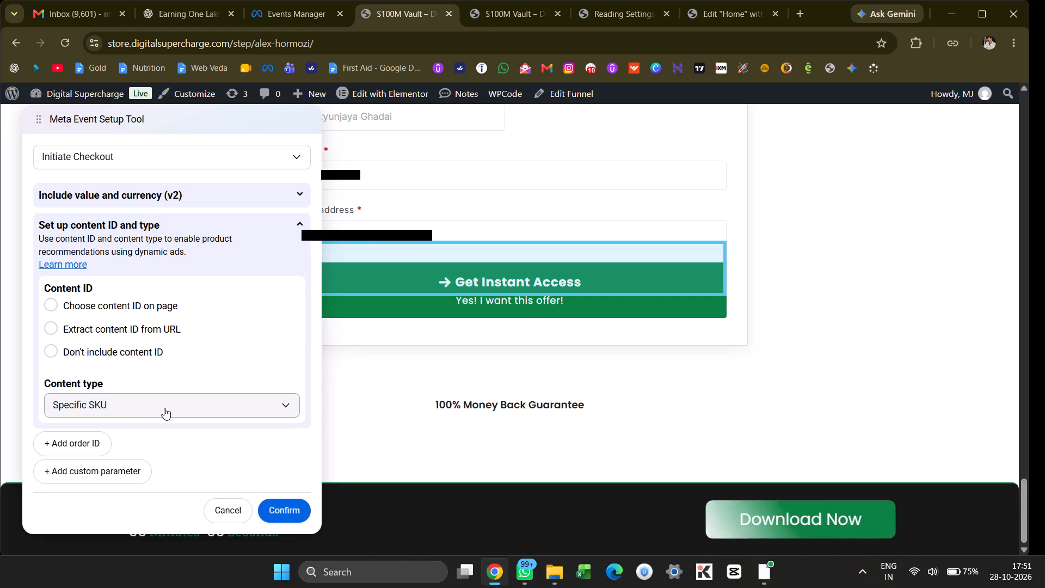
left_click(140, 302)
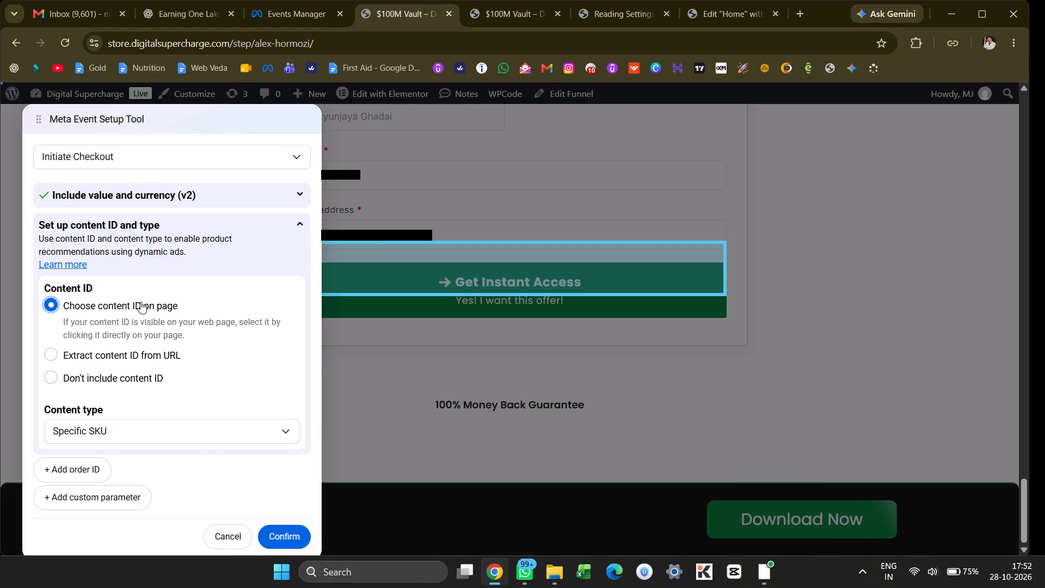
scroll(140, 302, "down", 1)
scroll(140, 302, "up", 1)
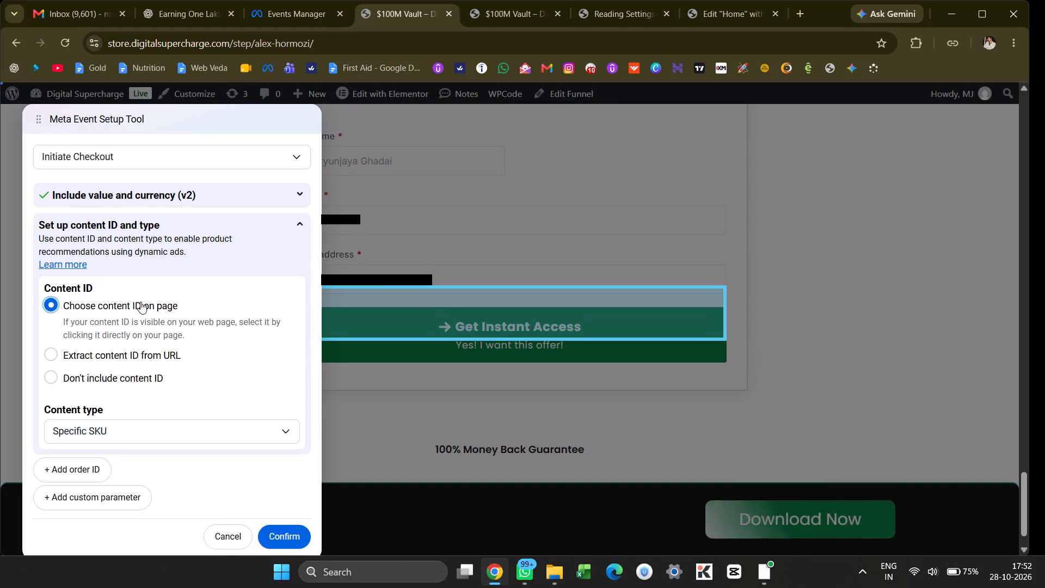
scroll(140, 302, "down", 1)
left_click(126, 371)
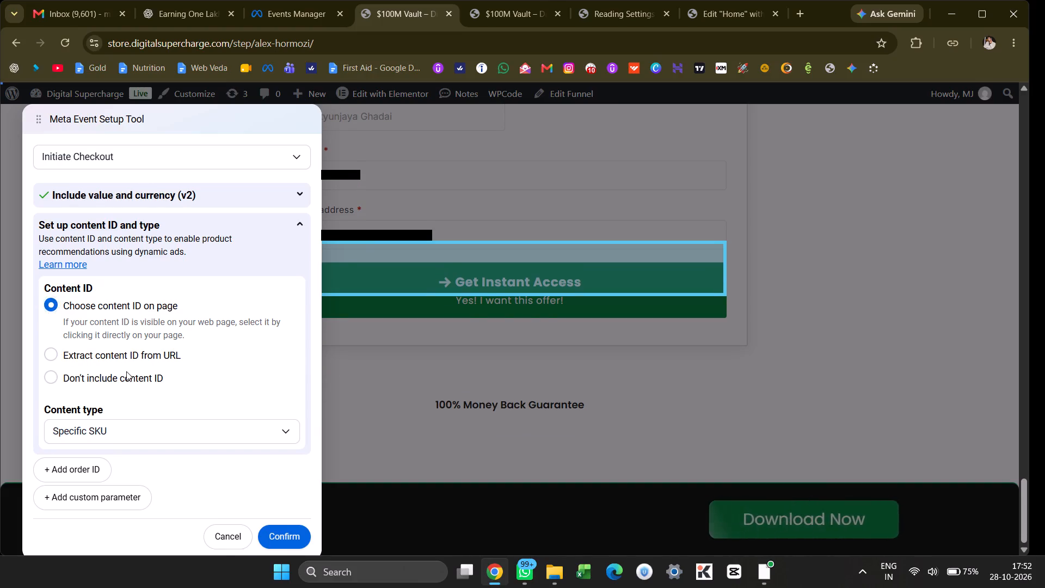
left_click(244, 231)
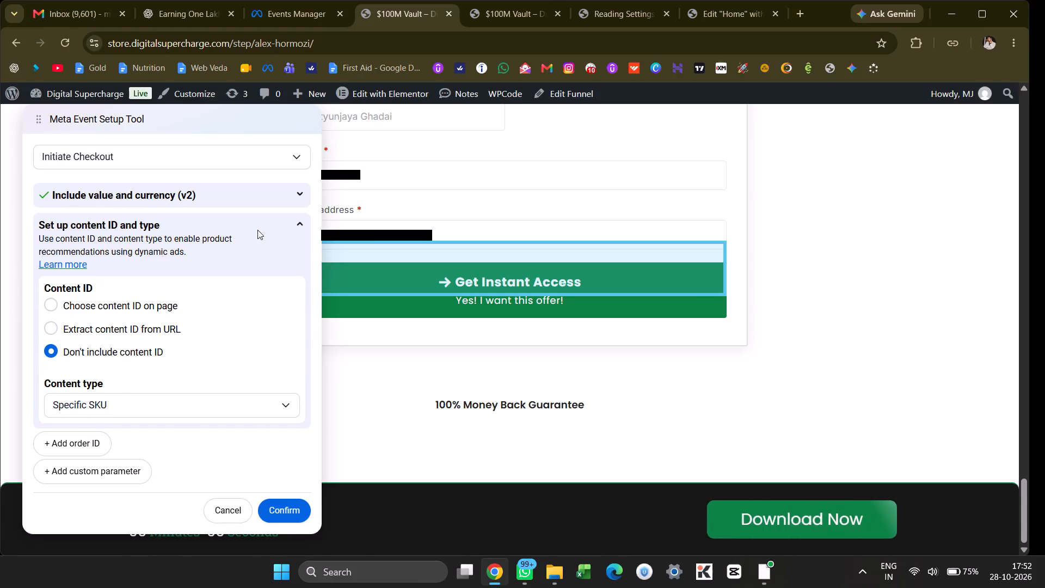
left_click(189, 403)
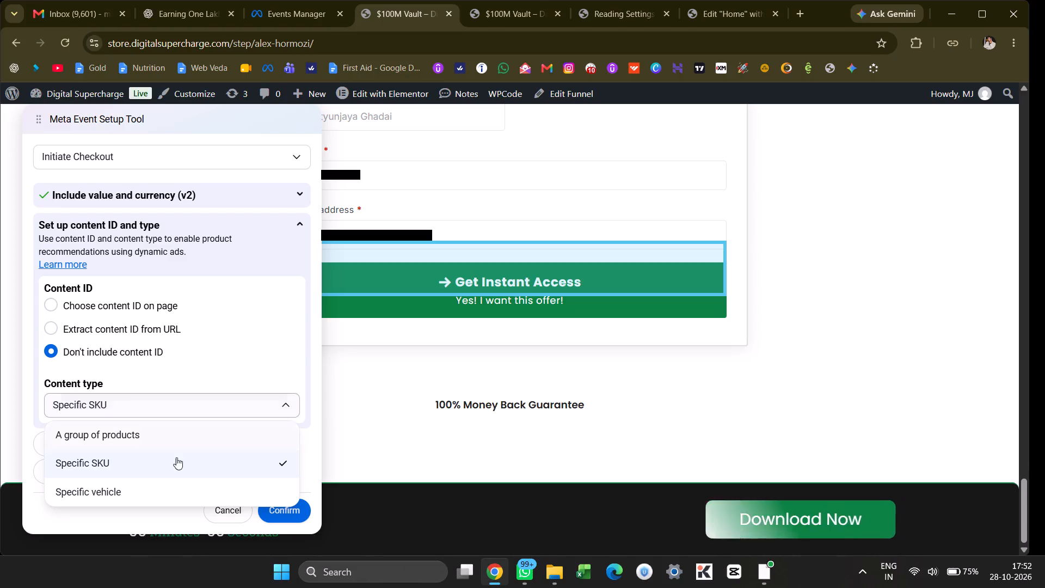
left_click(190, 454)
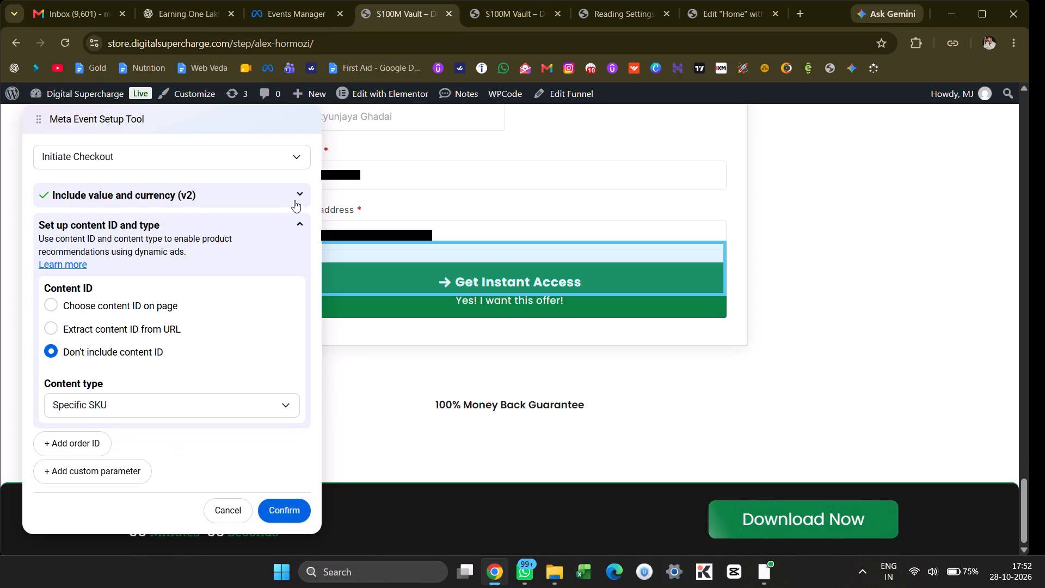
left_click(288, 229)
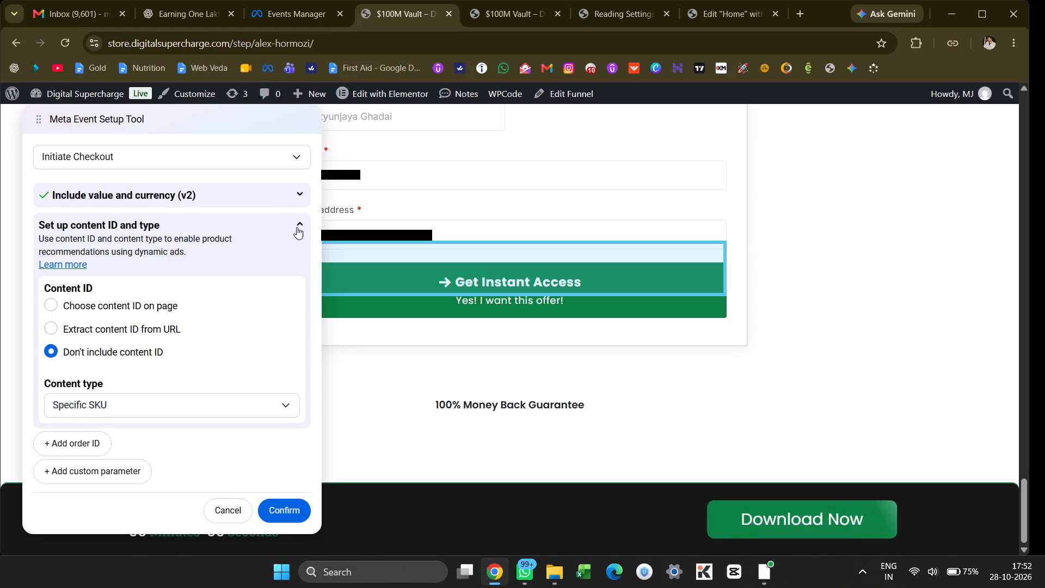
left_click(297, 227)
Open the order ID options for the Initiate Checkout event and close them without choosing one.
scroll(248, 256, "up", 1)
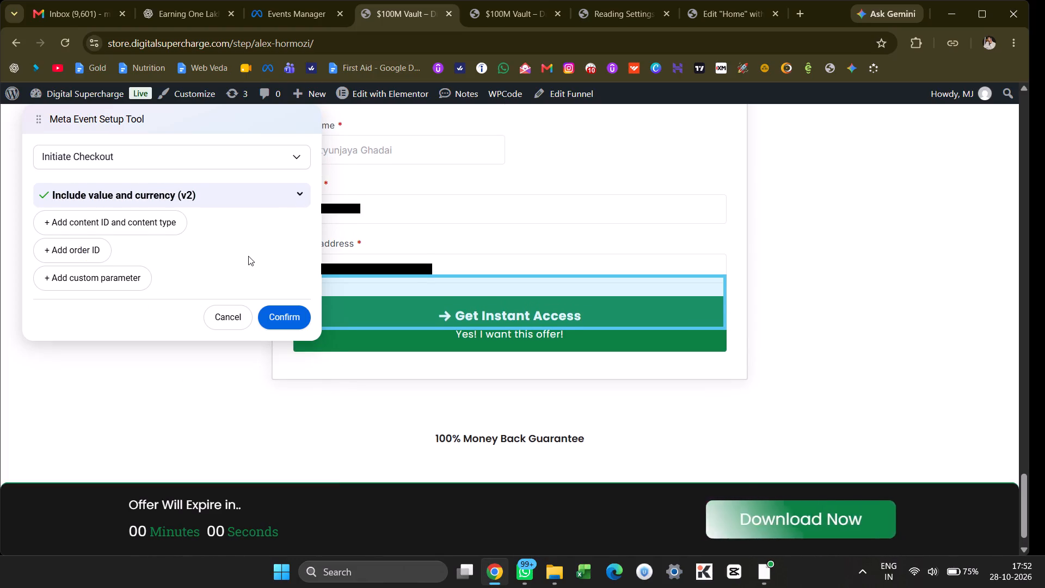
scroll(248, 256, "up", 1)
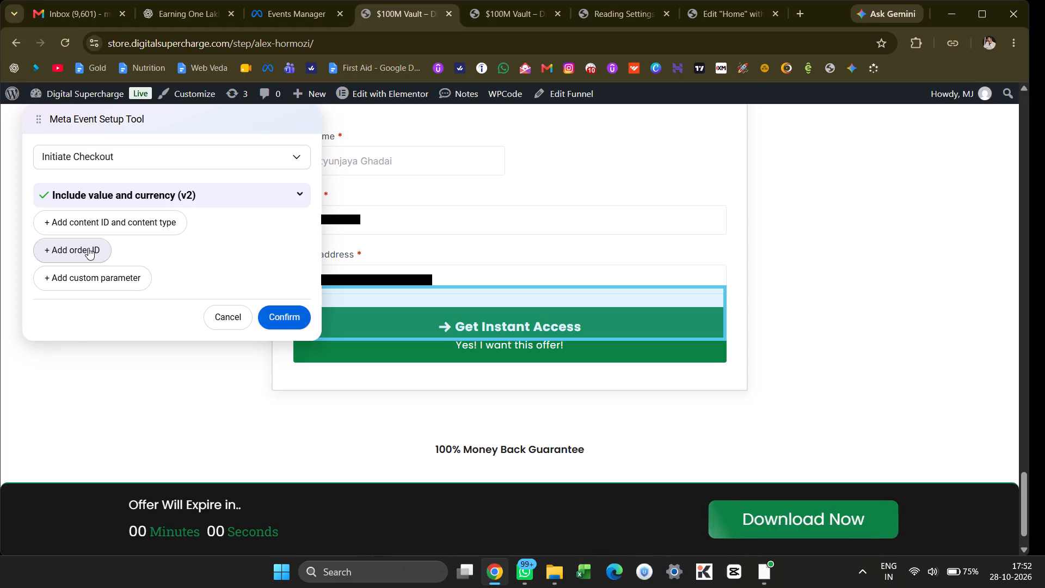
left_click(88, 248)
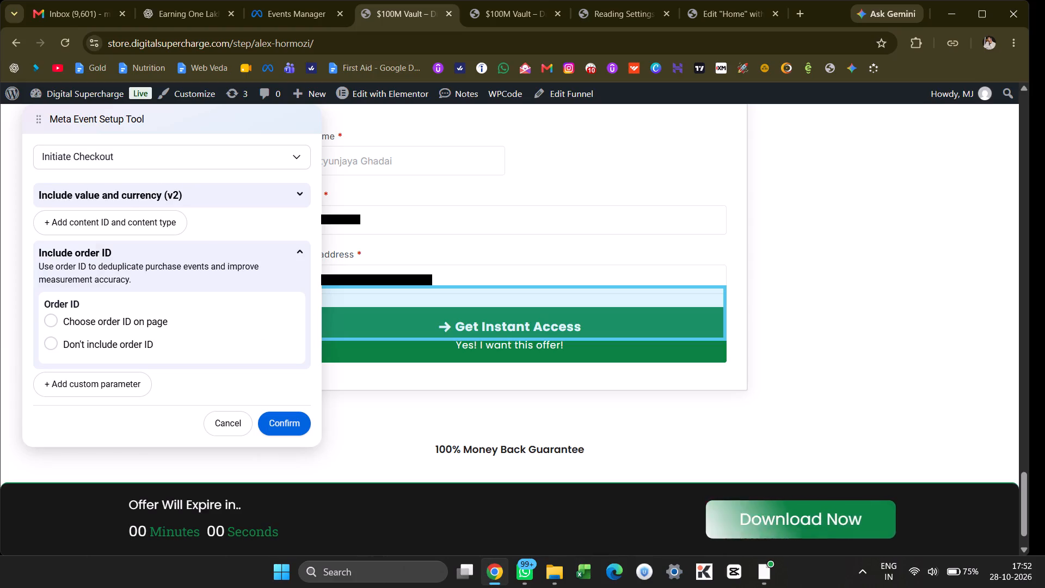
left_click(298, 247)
Look through the available standard and custom events for an alternative to Initiate Checkout.
scroll(179, 228, "up", 5)
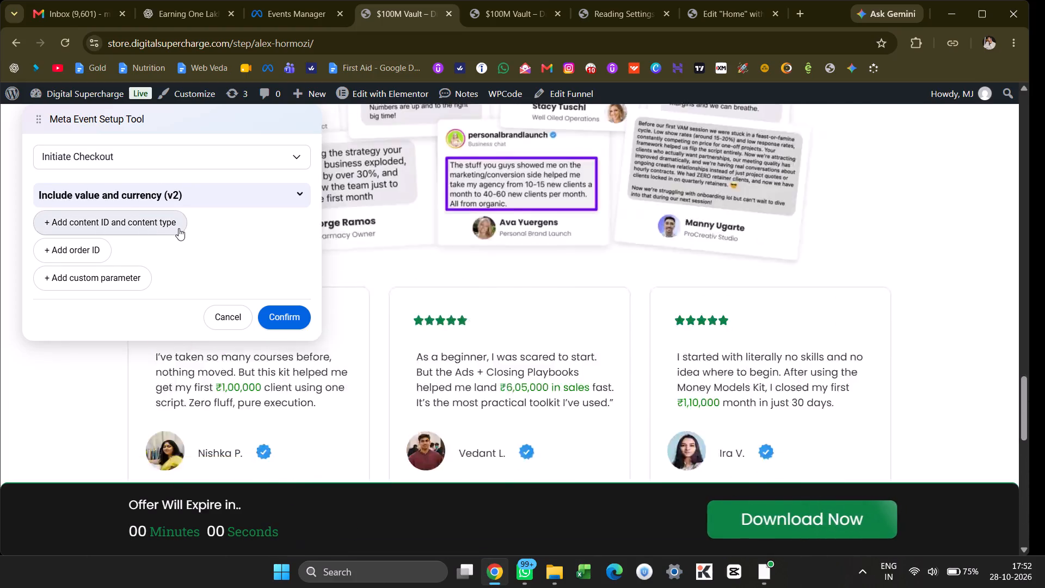
scroll(260, 281, "up", 7)
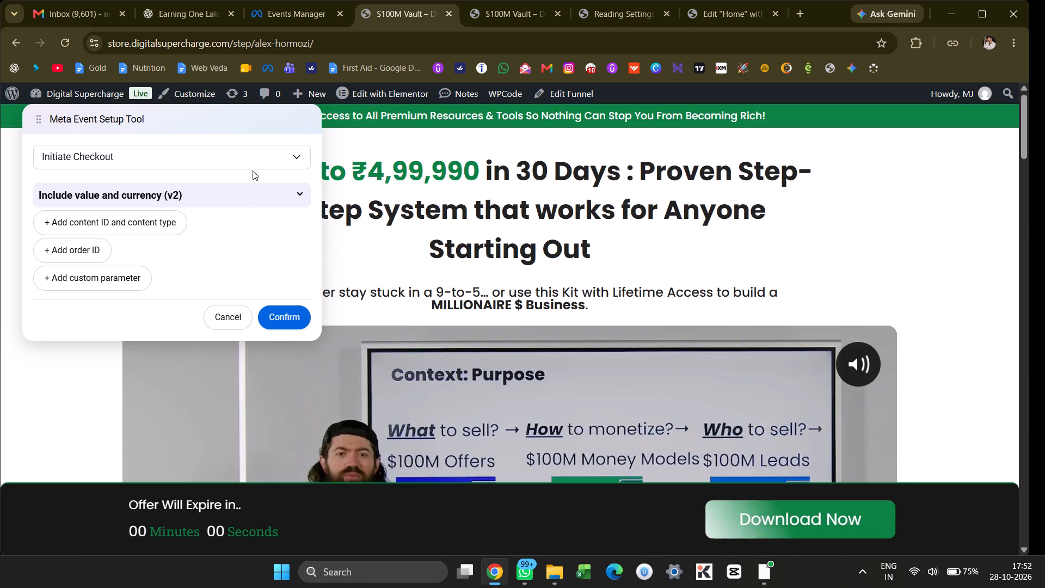
left_click(283, 153)
scroll(197, 280, "down", 1)
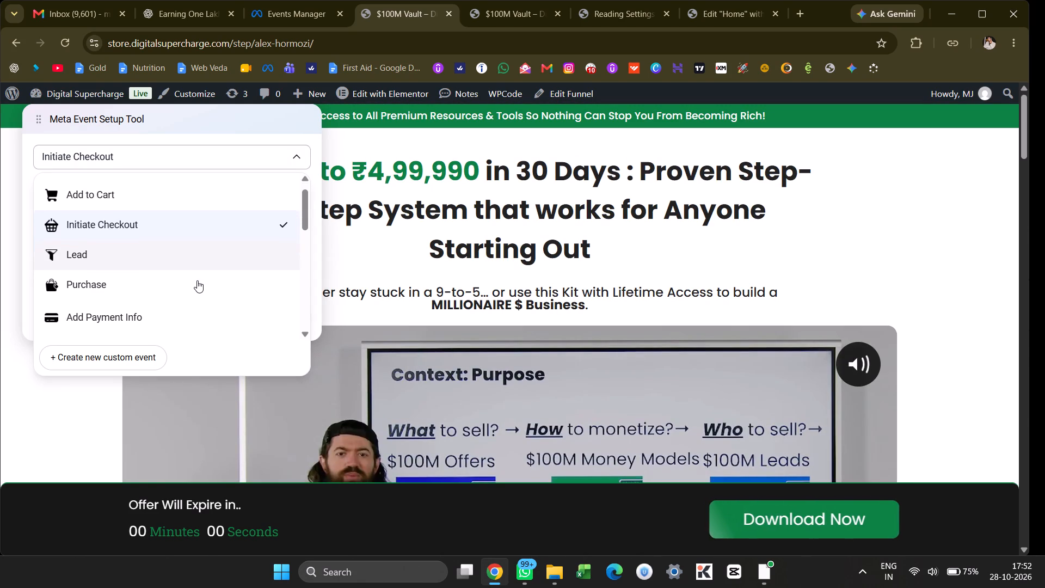
scroll(197, 280, "down", 3)
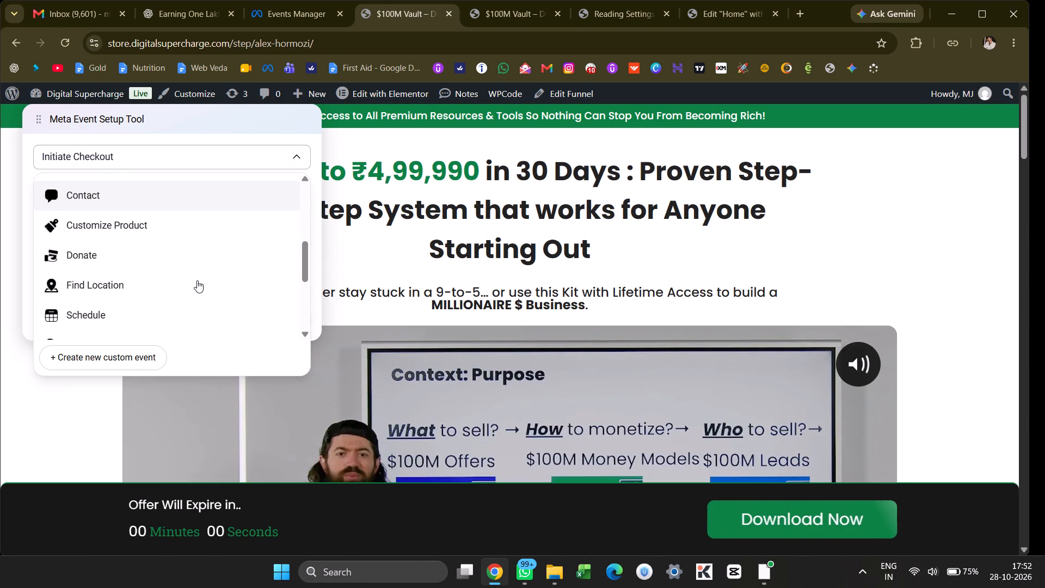
scroll(197, 280, "down", 1)
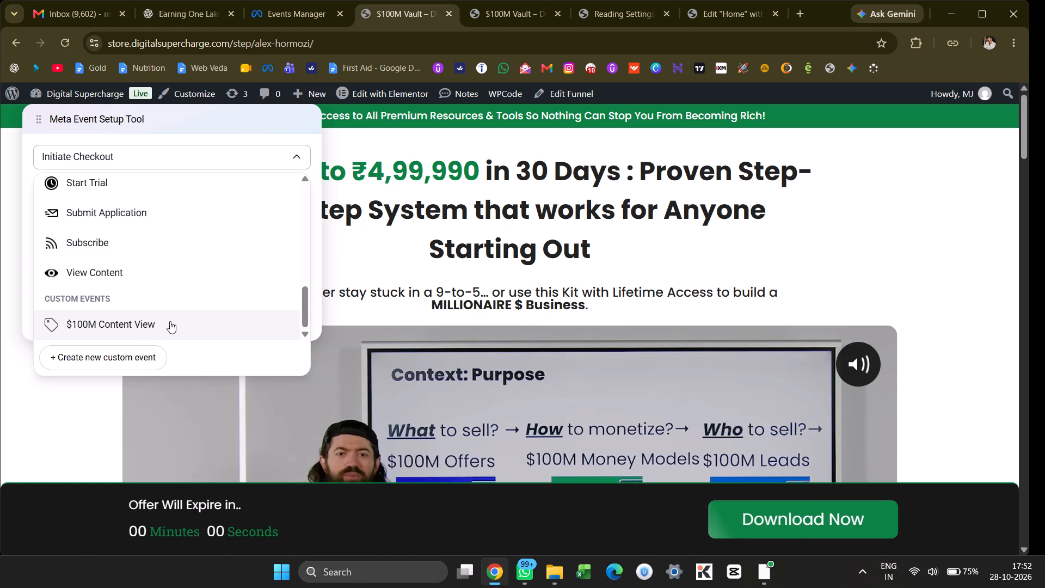
scroll(170, 321, "down", 1)
scroll(195, 241, "up", 4)
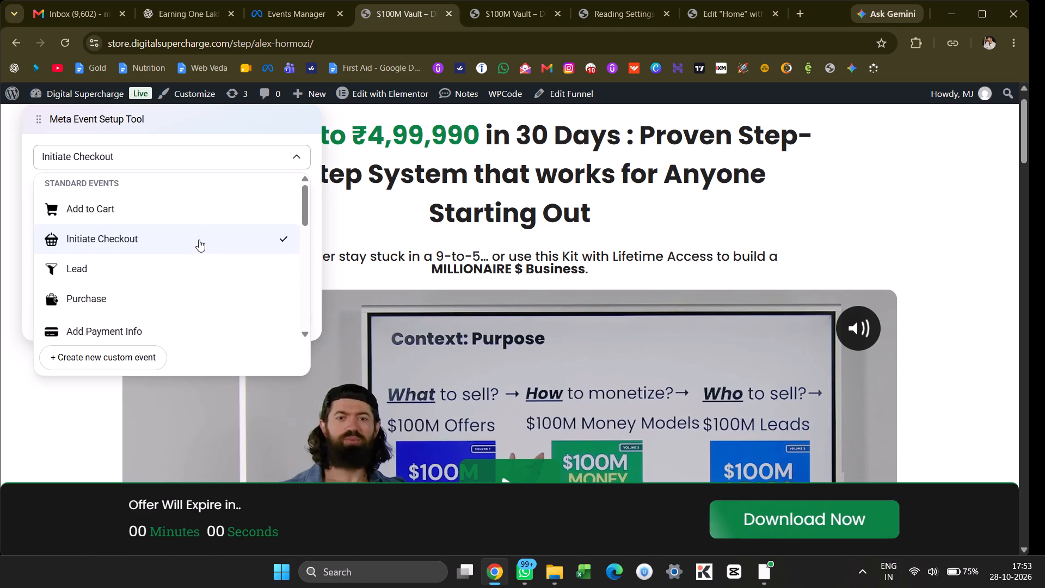
scroll(199, 240, "down", 3)
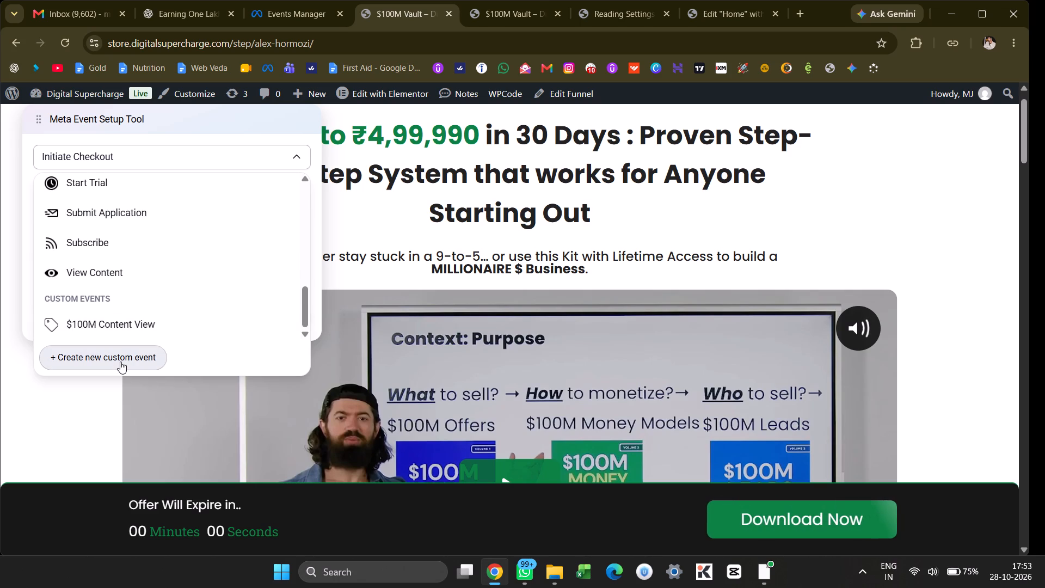
scroll(152, 320, "up", 3)
scroll(152, 320, "down", 5)
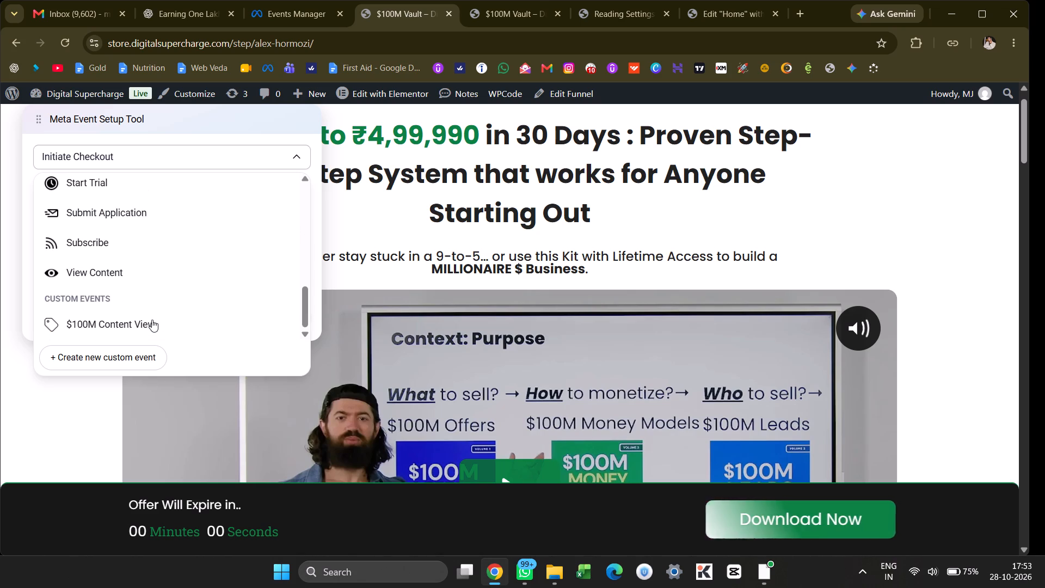
Create a new custom event named "$100M Initiate checkout" for the Get Instant Access button.
left_click(134, 357)
left_click(180, 185)
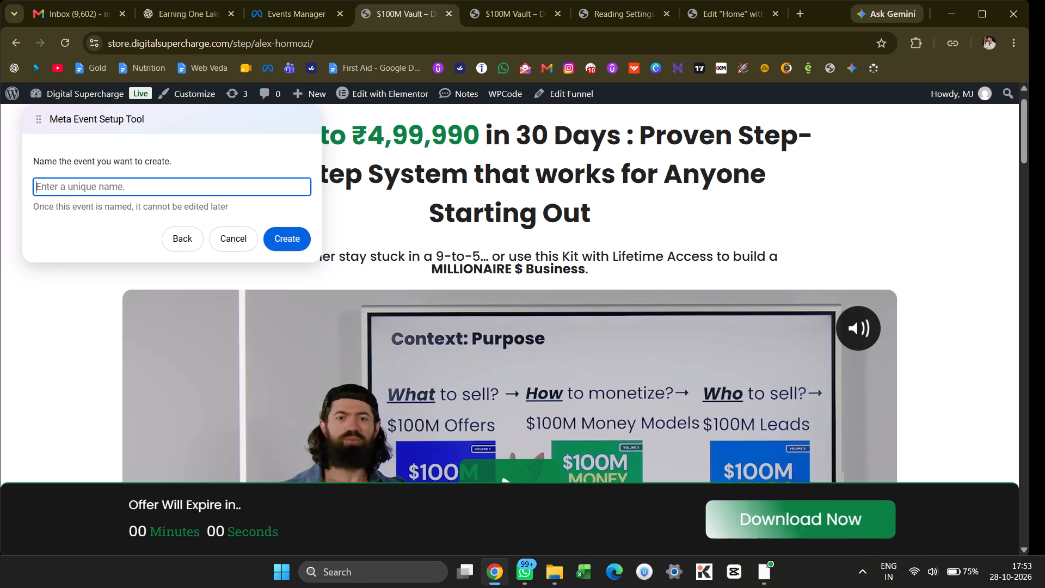
type("Initat")
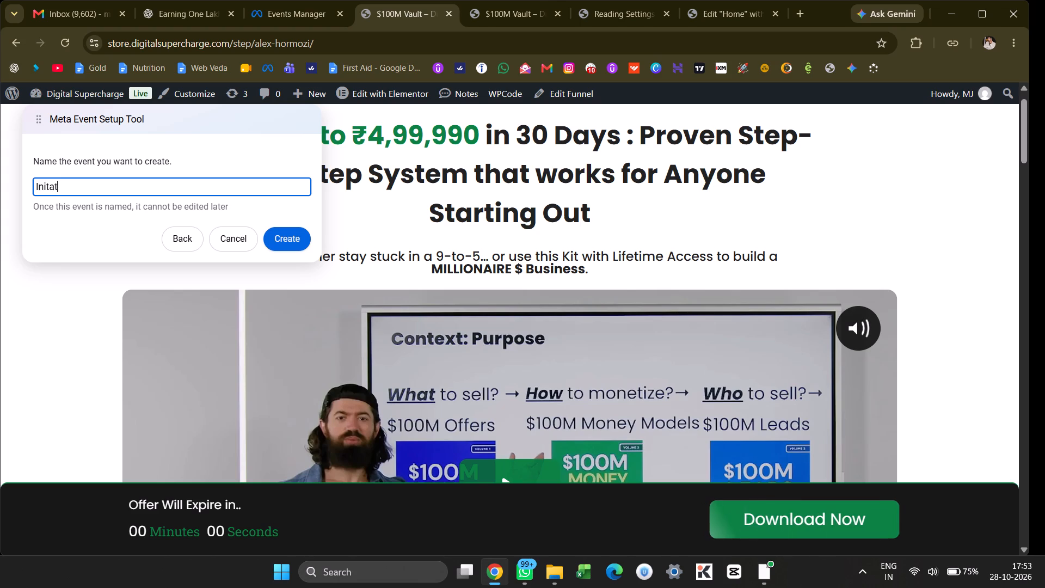
key("BackSpace")
key("BackSpace")
type("iate")
key("BackSpace")
key("BackSpace")
key("BackSpace")
key("BackSpace")
key("BackSpace")
key("BackSpace")
key("BackSpace")
key("BackSpace")
key("BackSpace")
key("BackSpace")
key("BackSpace")
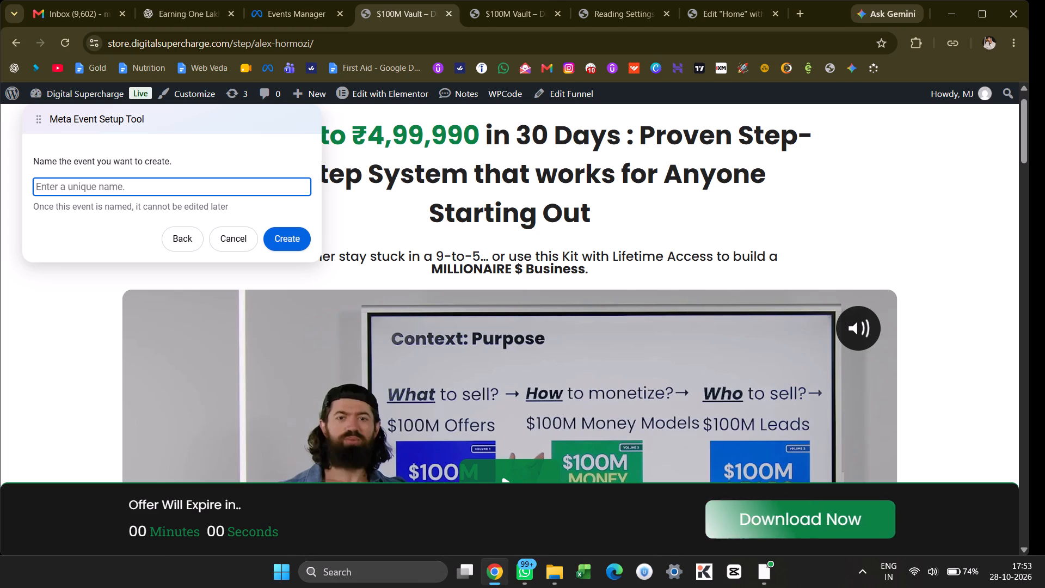
type("$190")
key("BackSpace")
key("BackSpace")
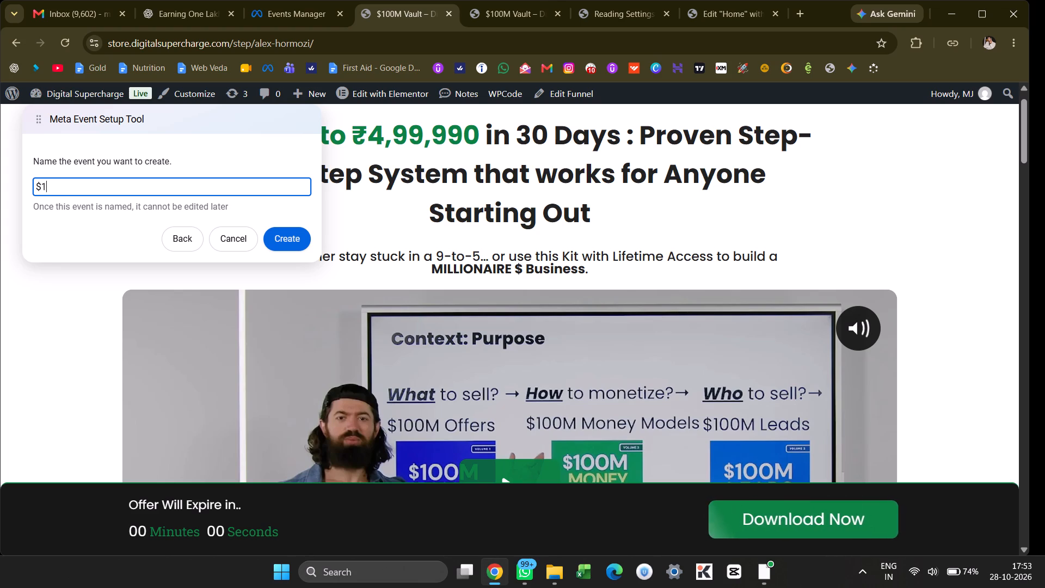
type("00M")
key("space")
type("Inia")
key("BackSpace")
type("tiate checkout")
left_click(280, 237)
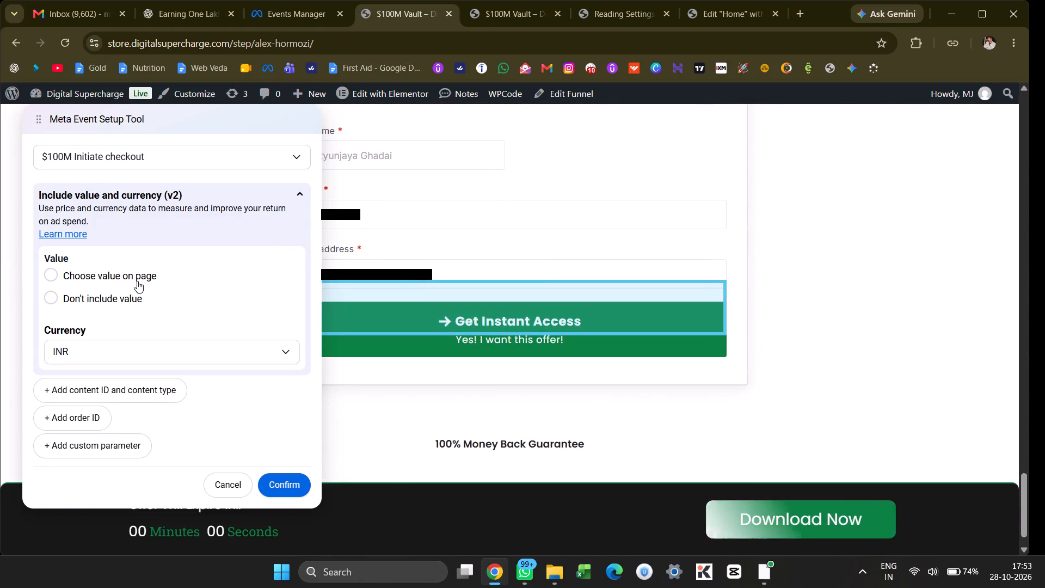
Take the event's value 497 from the page's "Get Instant Access At Just ₹497" button, keep currency INR, and confirm the event.
left_click(140, 277)
scroll(143, 359, "down", 1)
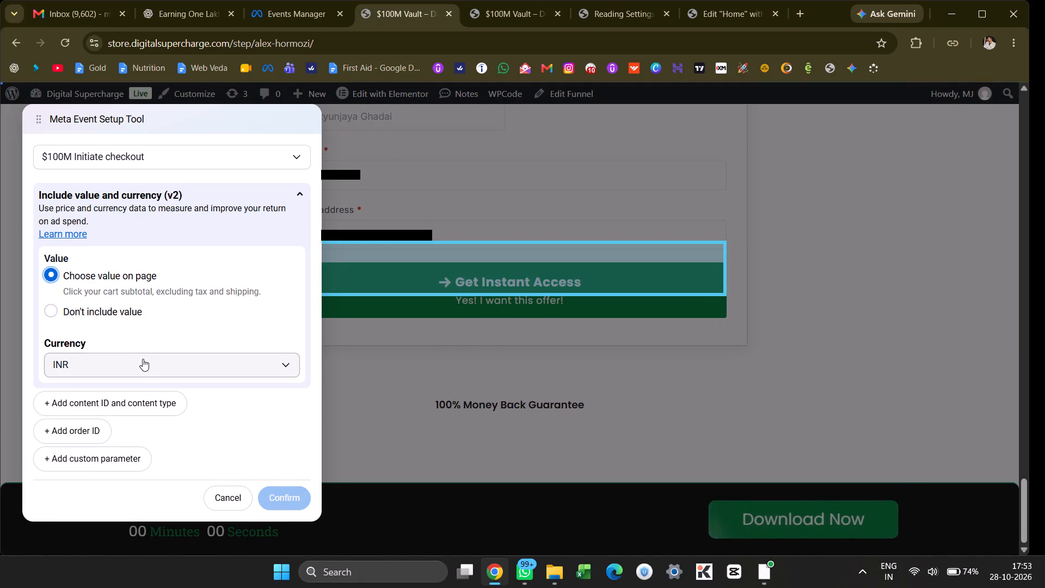
scroll(468, 304, "up", 2)
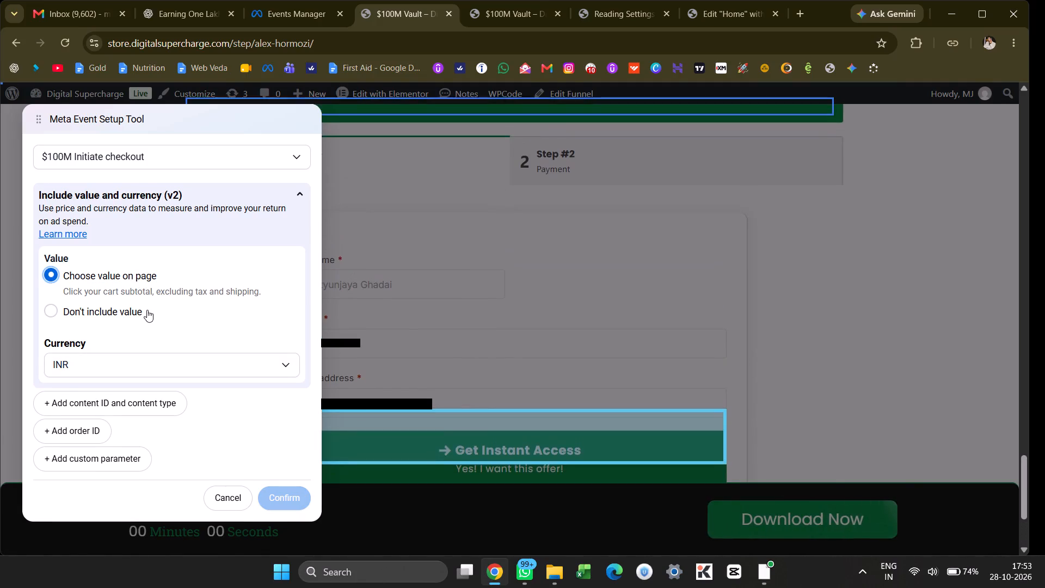
scroll(147, 310, "up", 1)
scroll(415, 347, "down", 2)
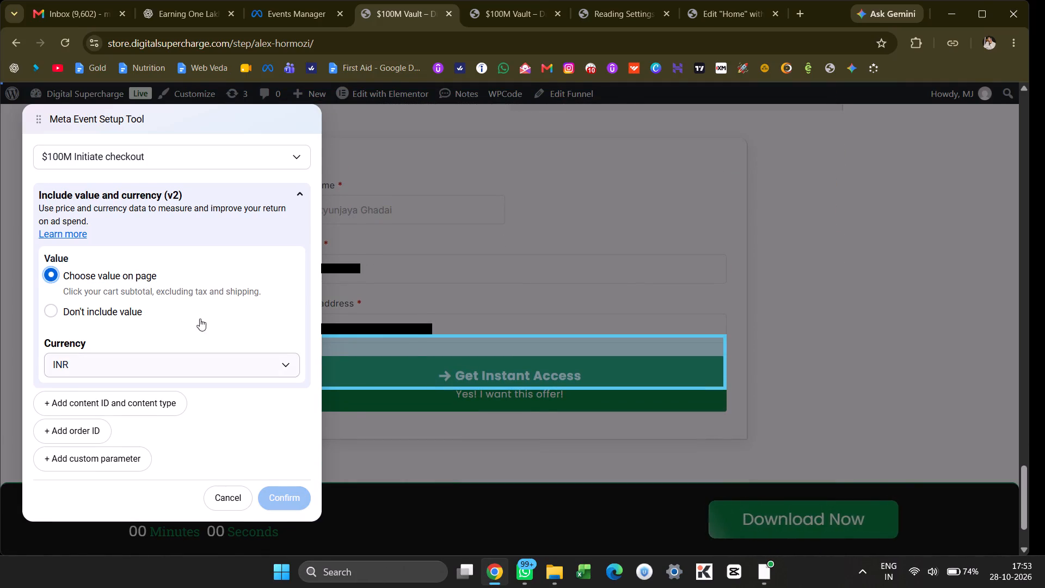
left_click(420, 248)
scroll(420, 248, "up", 4)
scroll(420, 248, "down", 1)
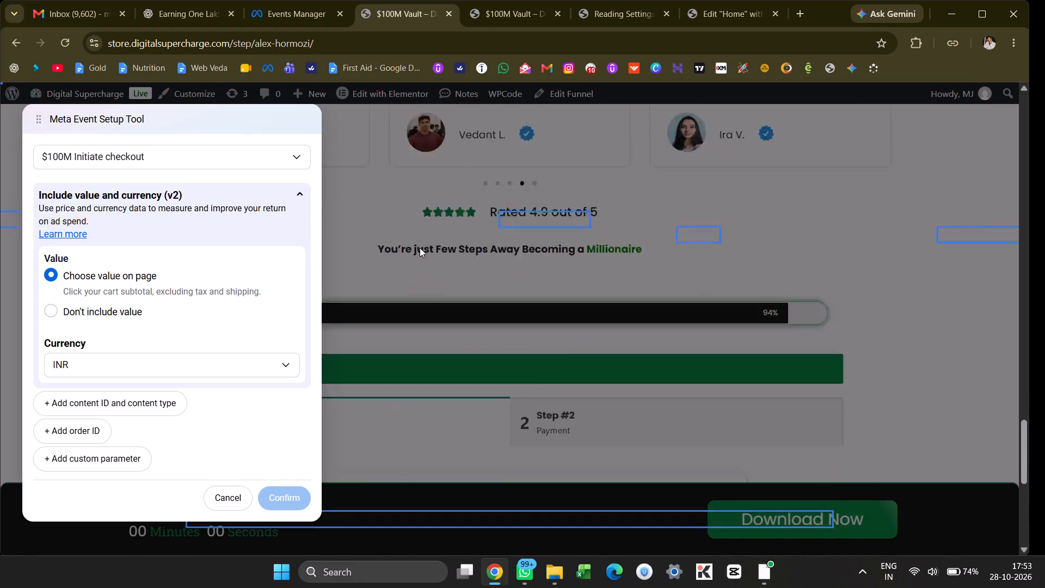
scroll(420, 248, "down", 1)
scroll(505, 277, "up", 11)
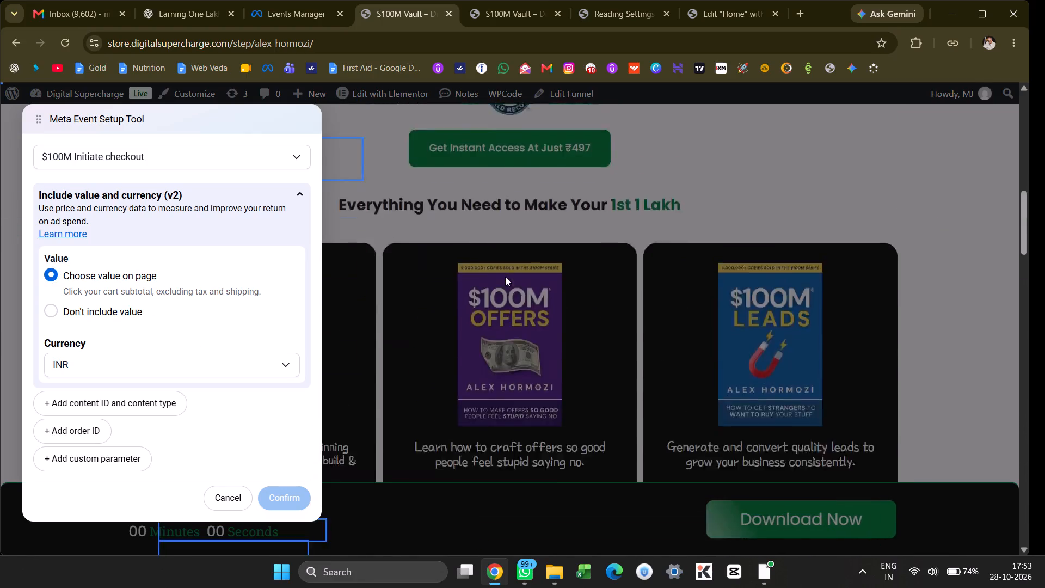
scroll(505, 277, "down", 2)
left_click(581, 361)
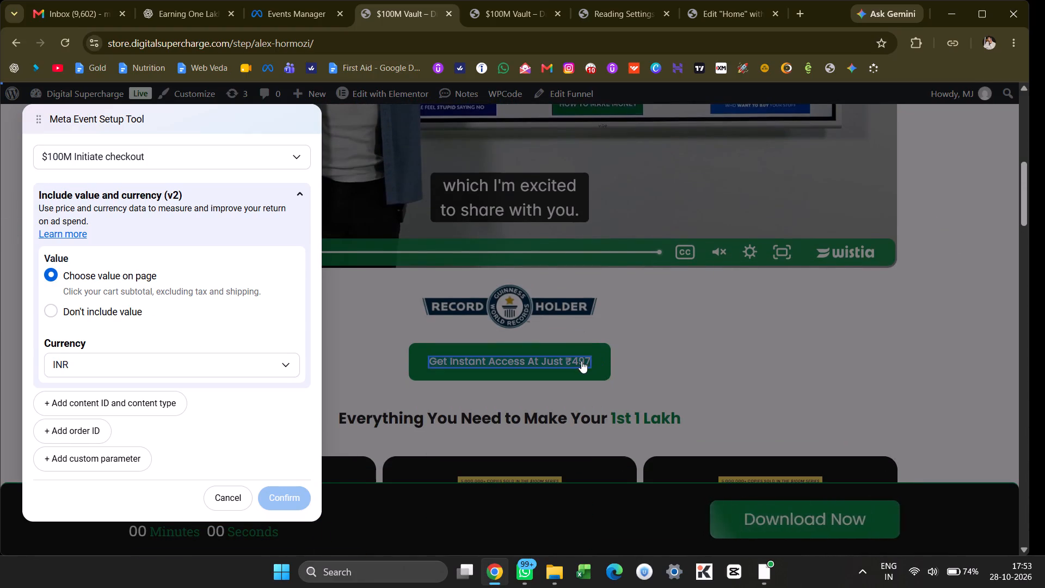
scroll(111, 353, "up", 1)
scroll(111, 353, "down", 7)
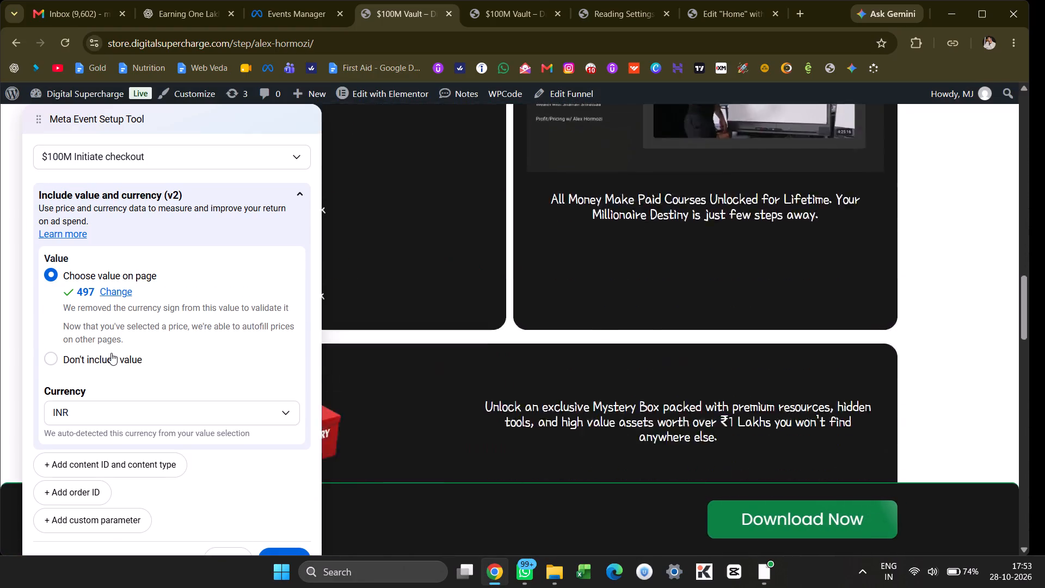
scroll(111, 353, "down", 8)
scroll(204, 406, "down", 3)
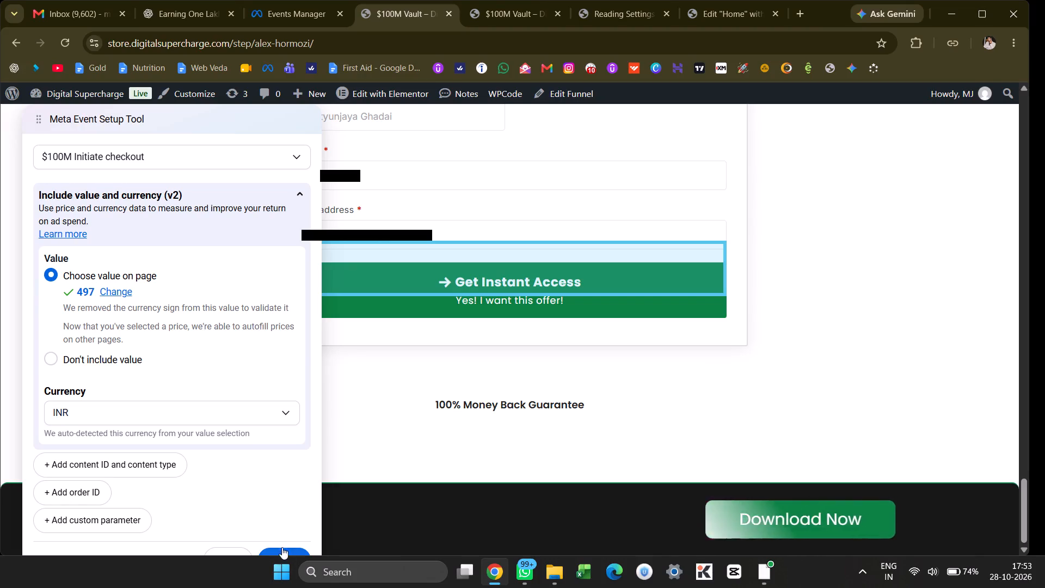
left_click(280, 547)
left_click(280, 552)
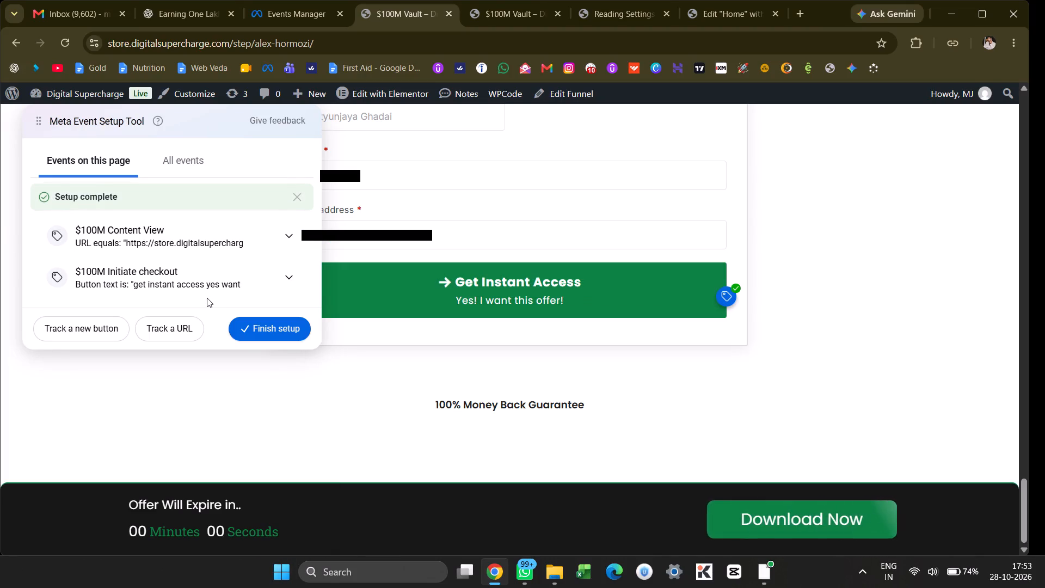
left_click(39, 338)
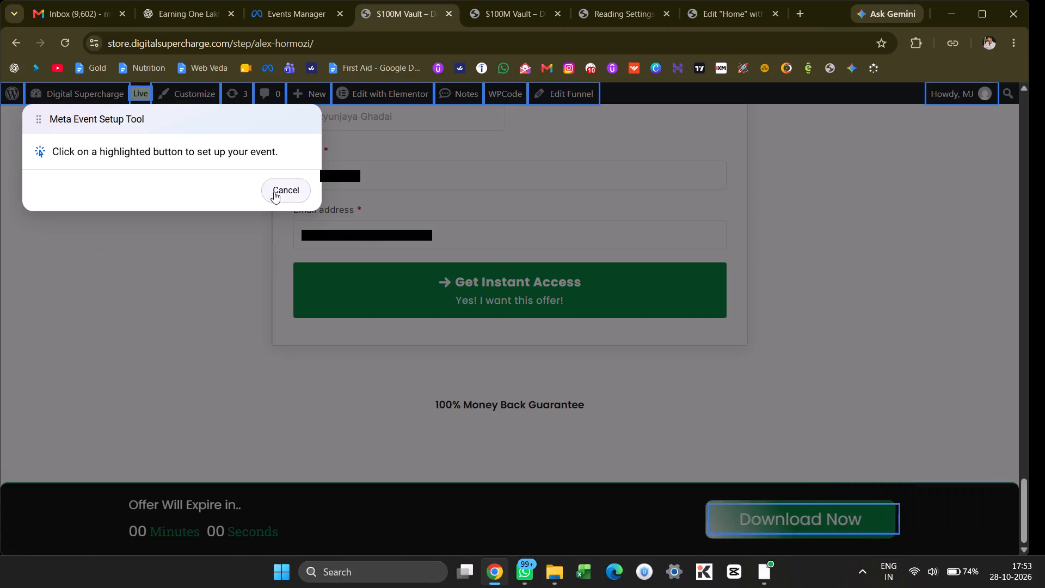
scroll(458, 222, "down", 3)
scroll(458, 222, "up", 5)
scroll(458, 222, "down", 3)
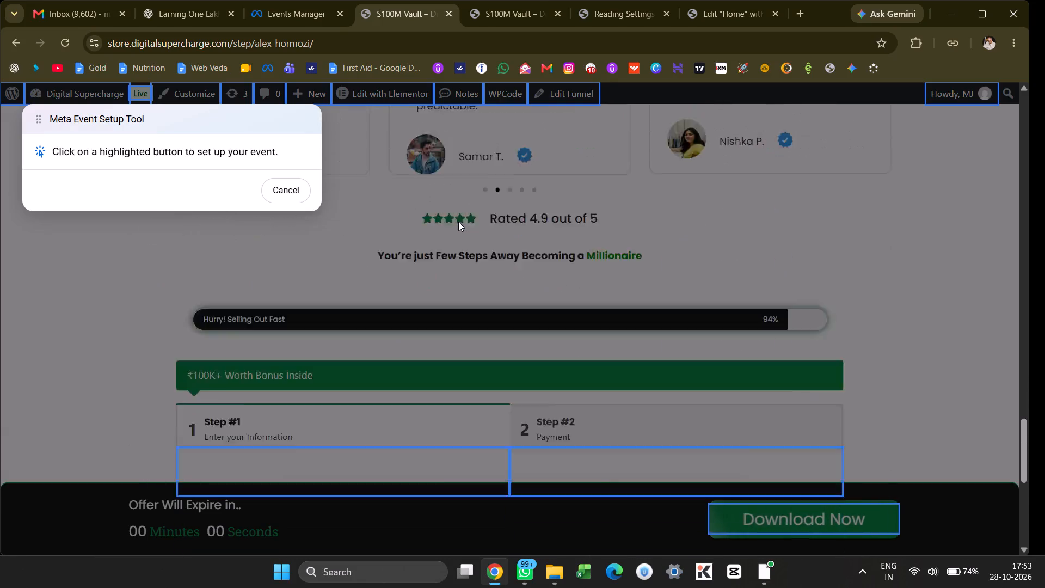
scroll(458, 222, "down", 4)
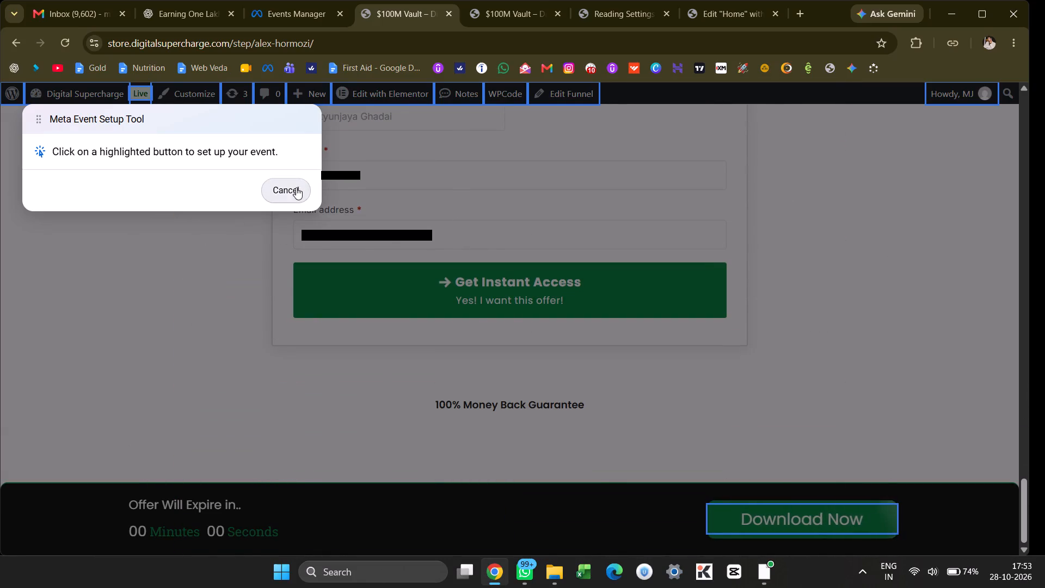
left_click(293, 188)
Advance the checkout form to its Payment step and examine the order summary and Complete Order button.
left_click(557, 305)
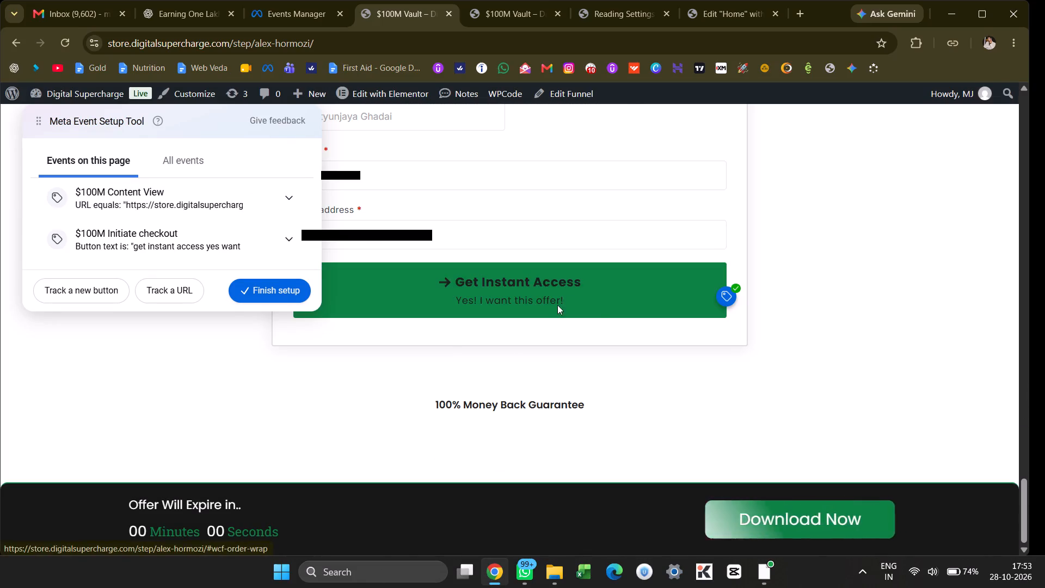
scroll(557, 305, "down", 1)
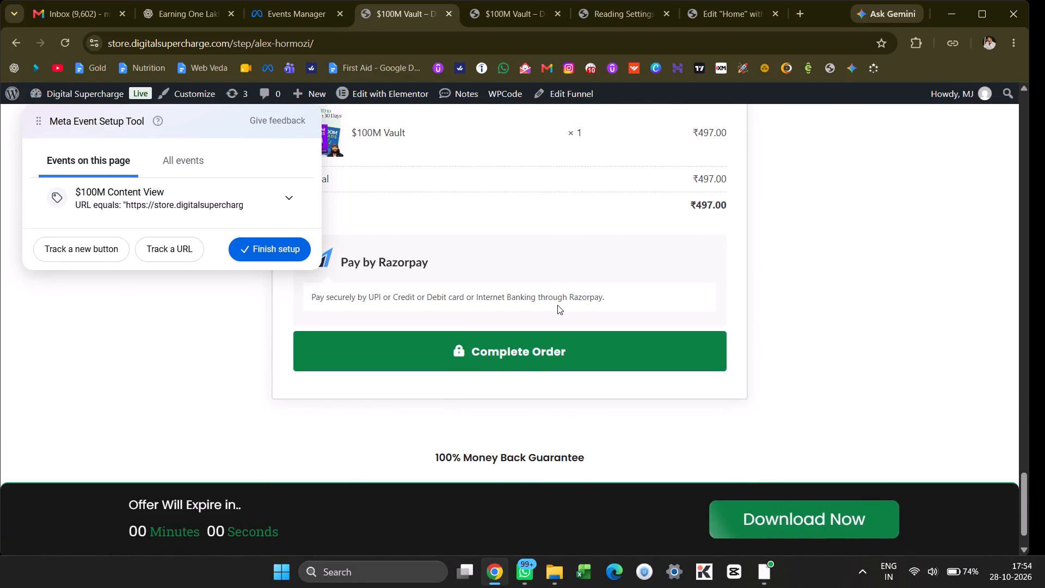
scroll(557, 305, "up", 1)
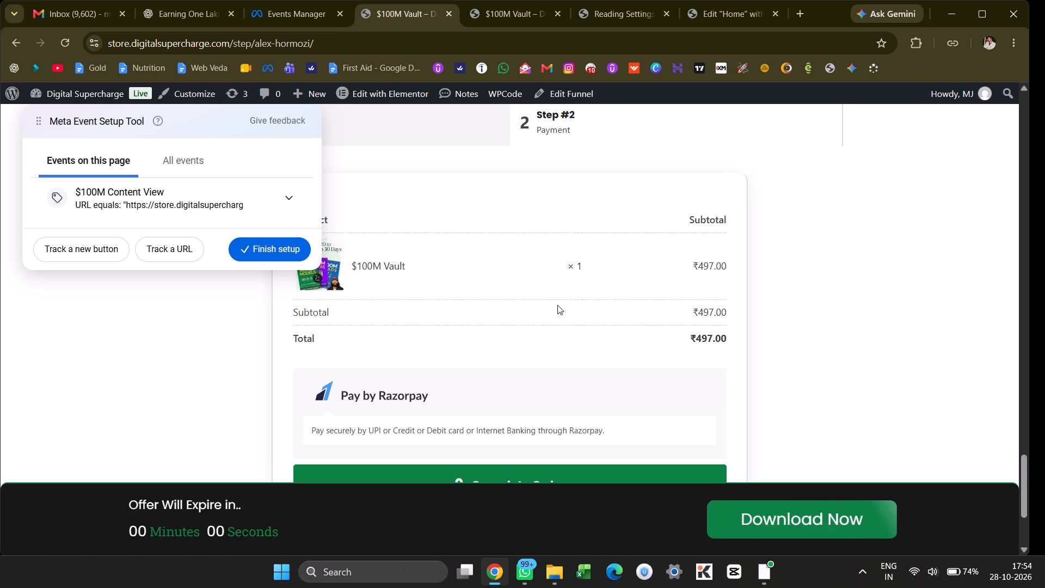
scroll(557, 305, "down", 3)
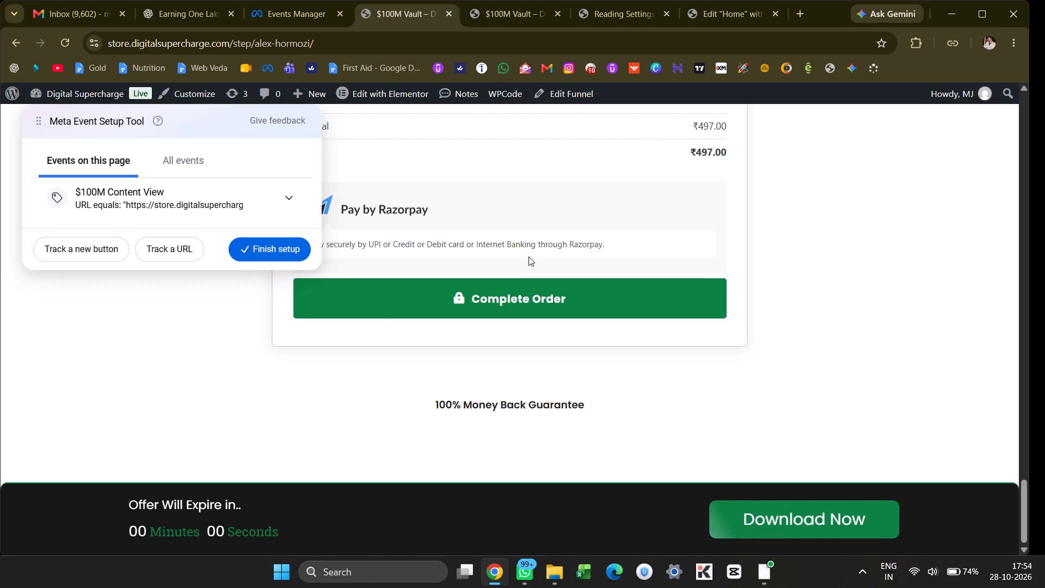
scroll(528, 256, "up", 10)
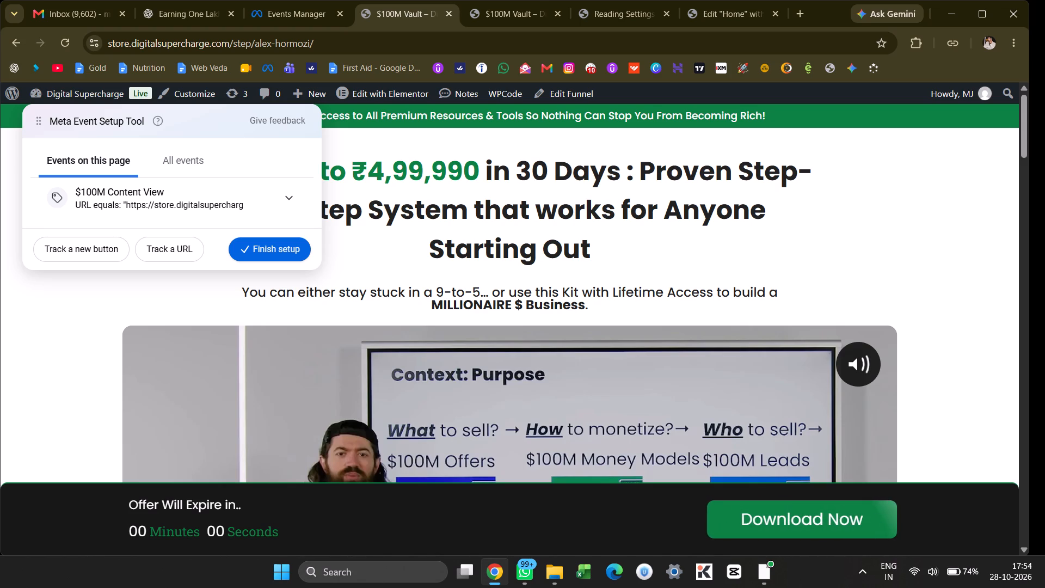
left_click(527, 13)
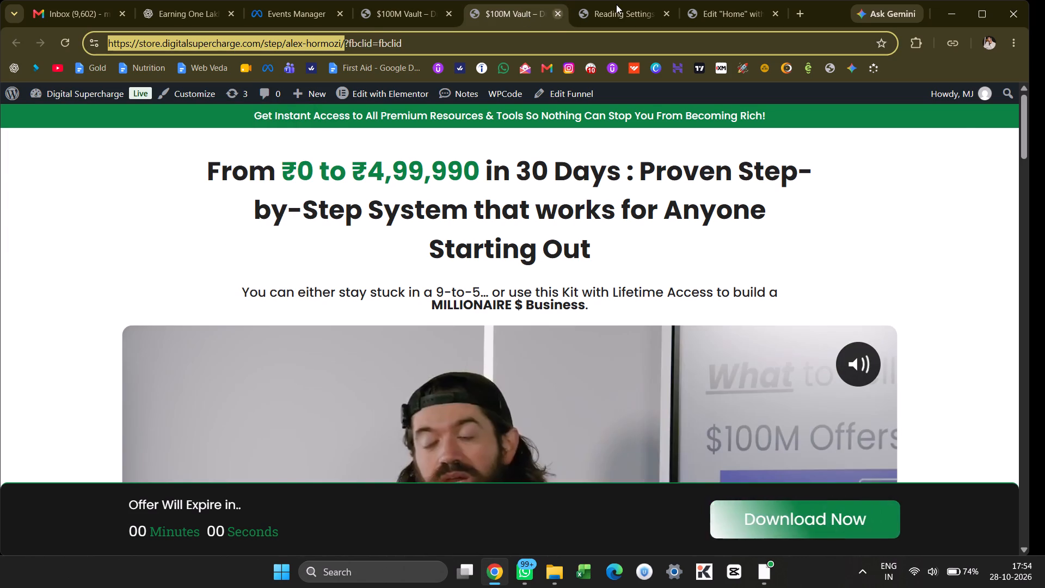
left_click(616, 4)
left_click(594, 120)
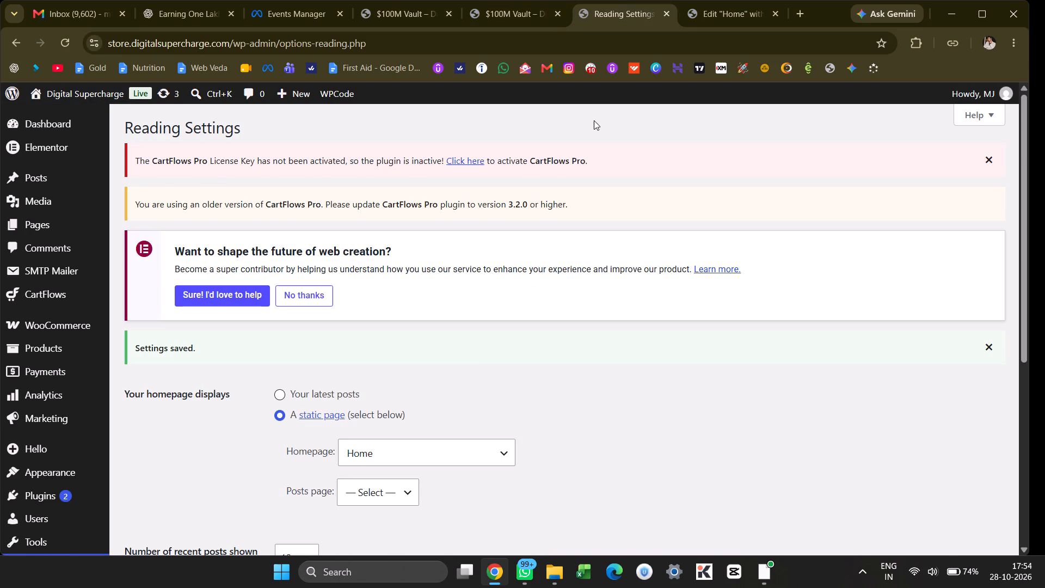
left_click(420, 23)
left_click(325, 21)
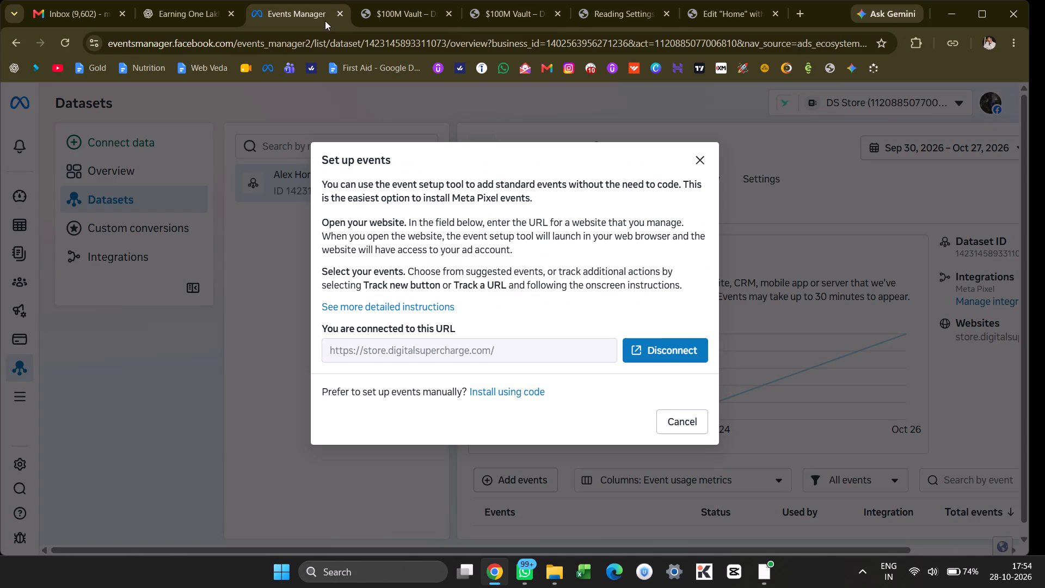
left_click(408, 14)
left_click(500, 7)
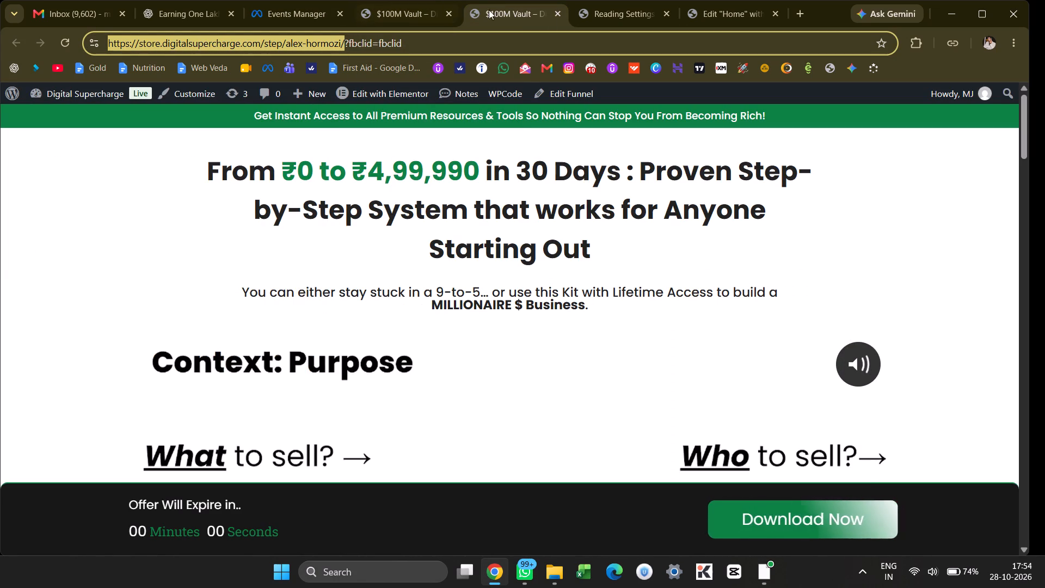
Open the Alex Hormozi funnel in the store's CartFlows funnels to reach its funnel steps.
left_click(605, 2)
left_click(609, 7)
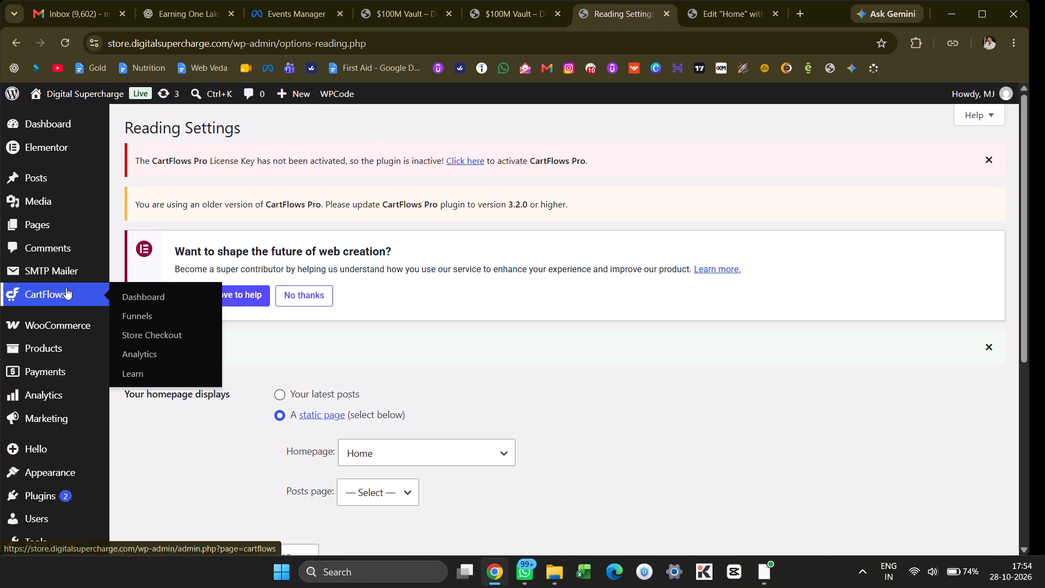
scroll(66, 287, "down", 1)
left_click(149, 236)
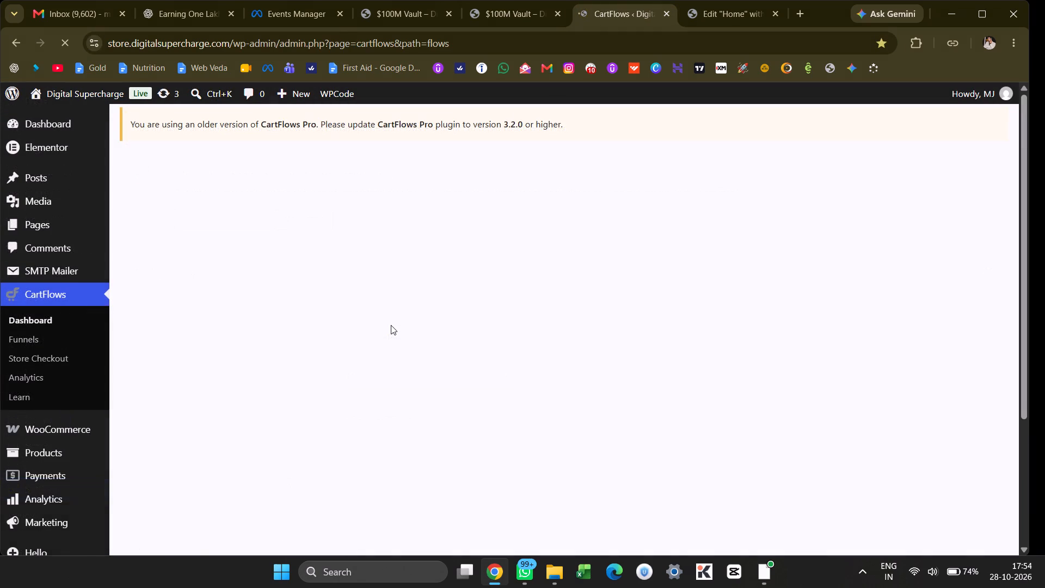
scroll(391, 325, "down", 1)
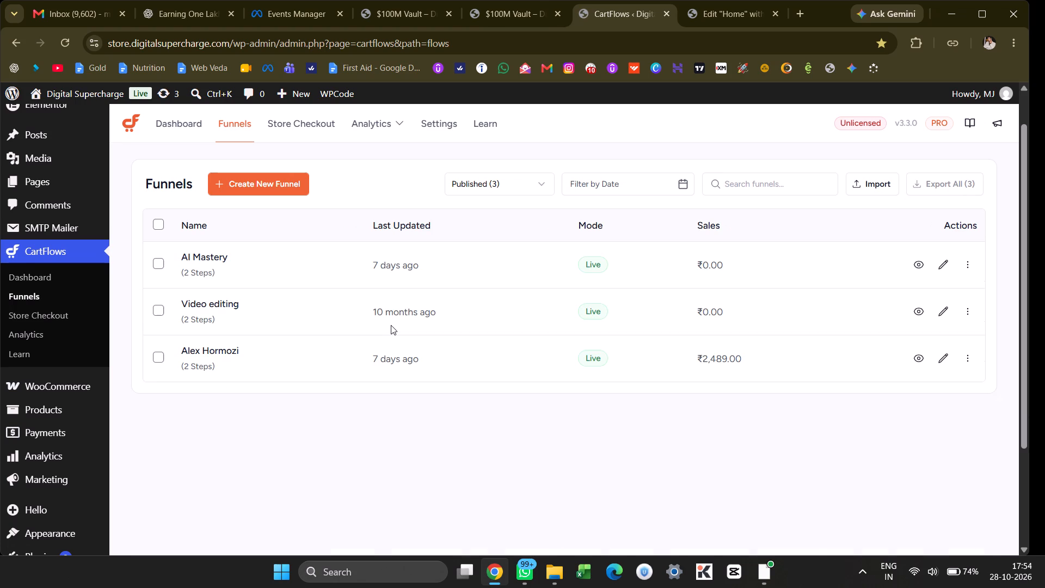
left_click(214, 349)
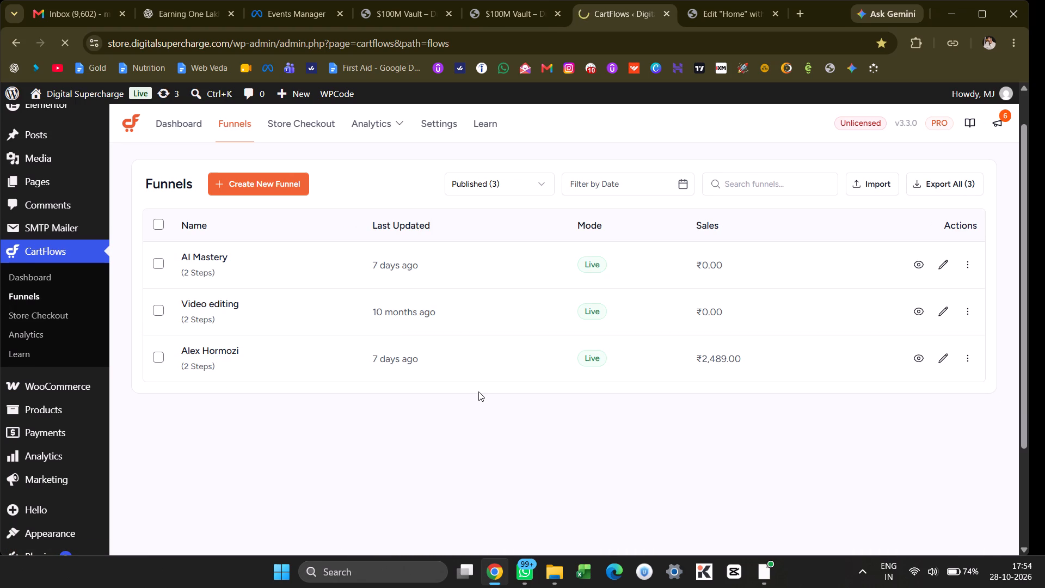
scroll(478, 391, "down", 1)
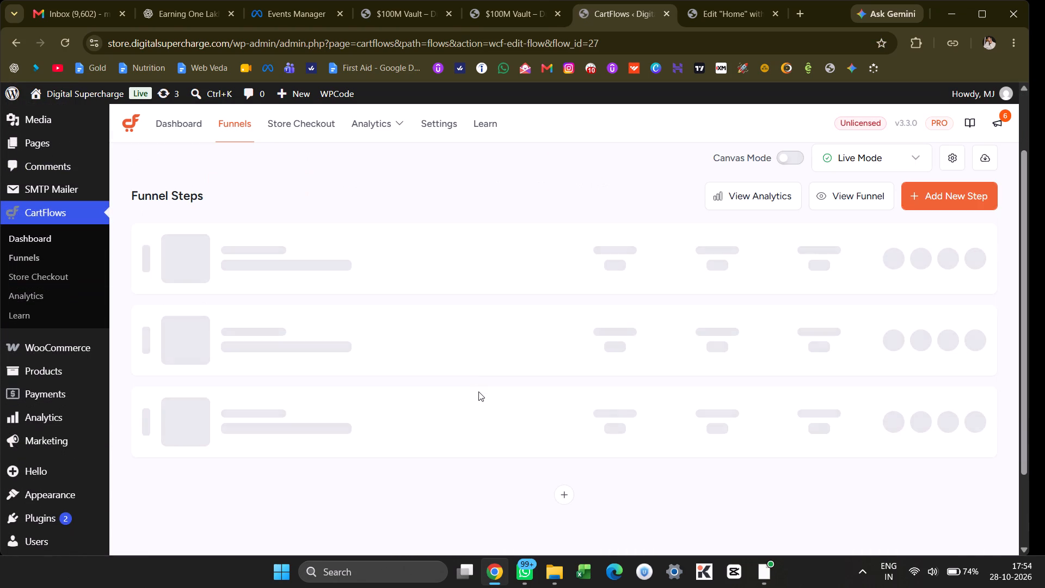
scroll(478, 391, "down", 1)
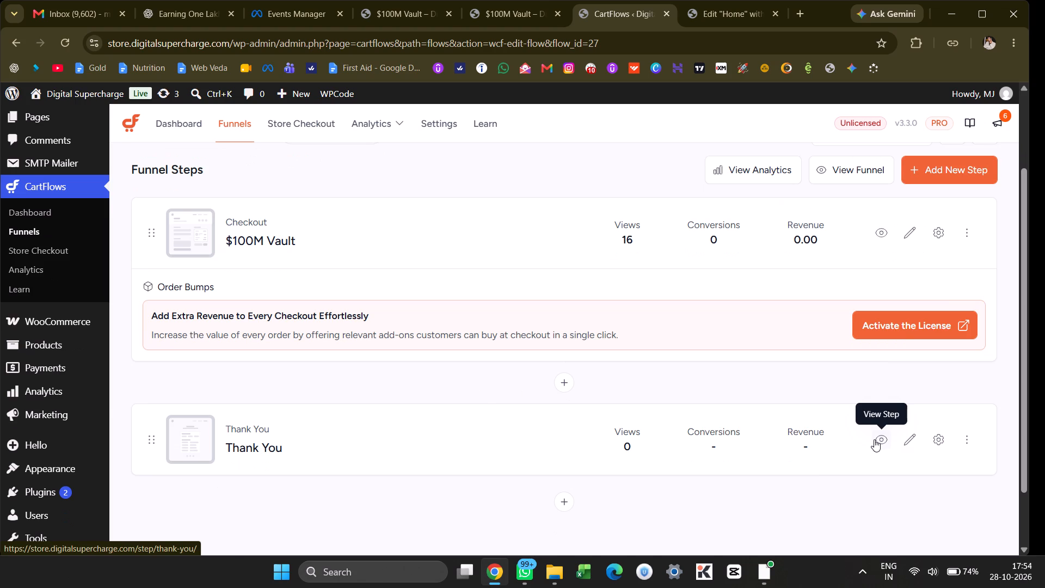
Copy the link address of the funnel's Thank You step.
right_click(874, 439)
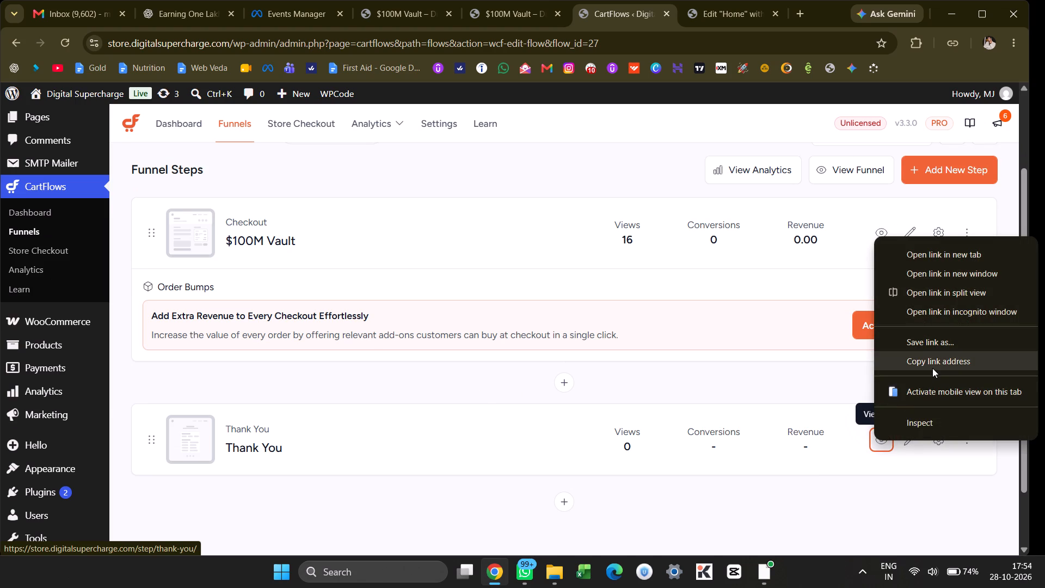
left_click(932, 368)
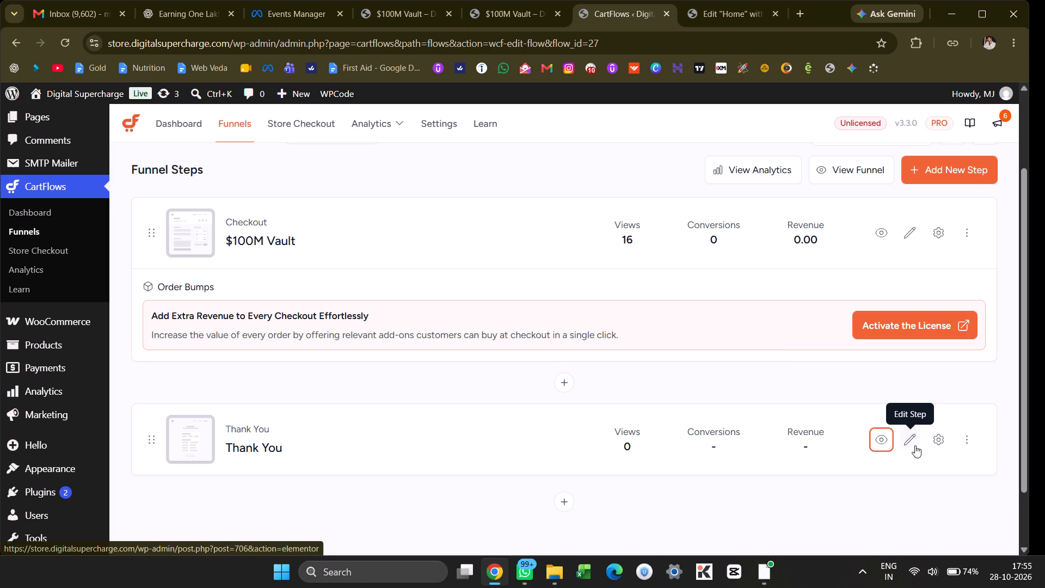
Open the $100M Vault landing page for editing in Elementor.
left_click(727, 19)
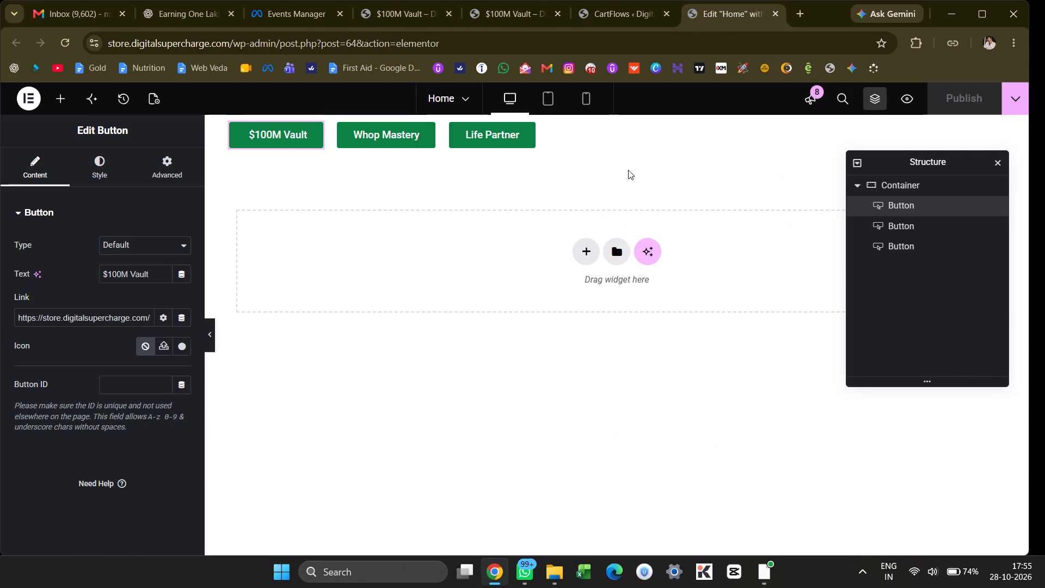
scroll(614, 187, "up", 1)
left_click(422, 16)
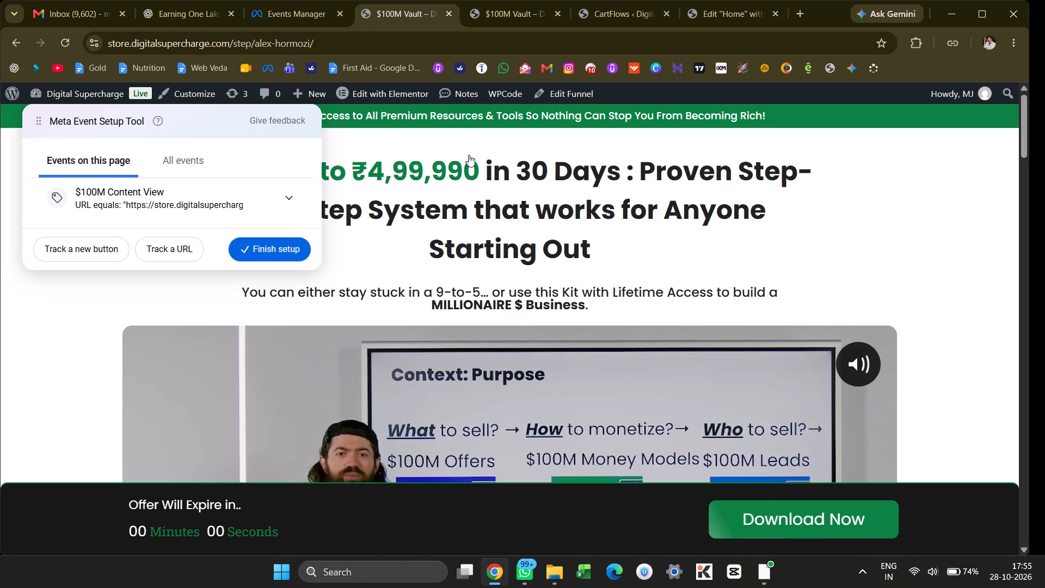
scroll(516, 272, "down", 7)
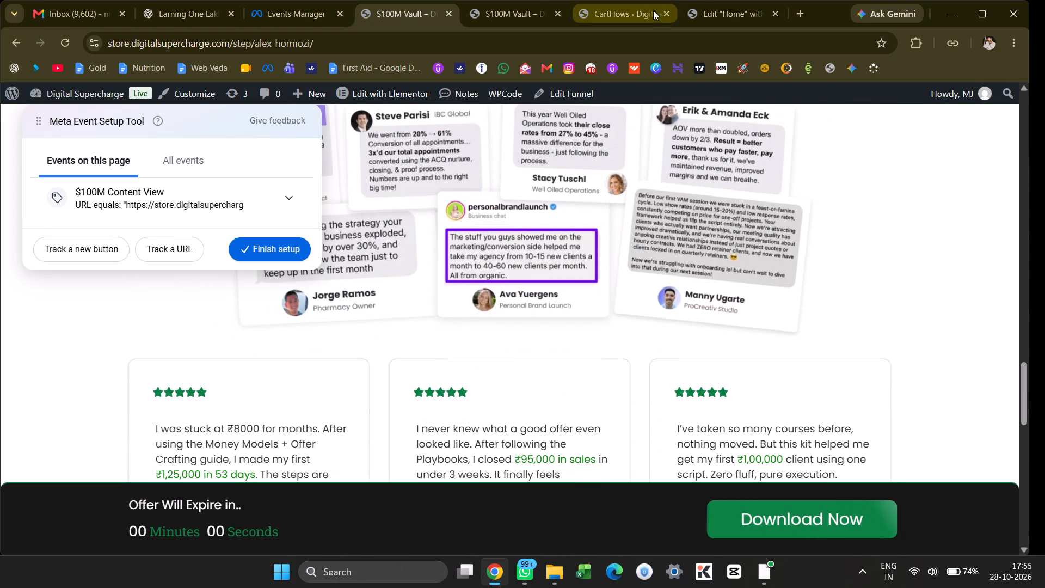
left_click(704, 9)
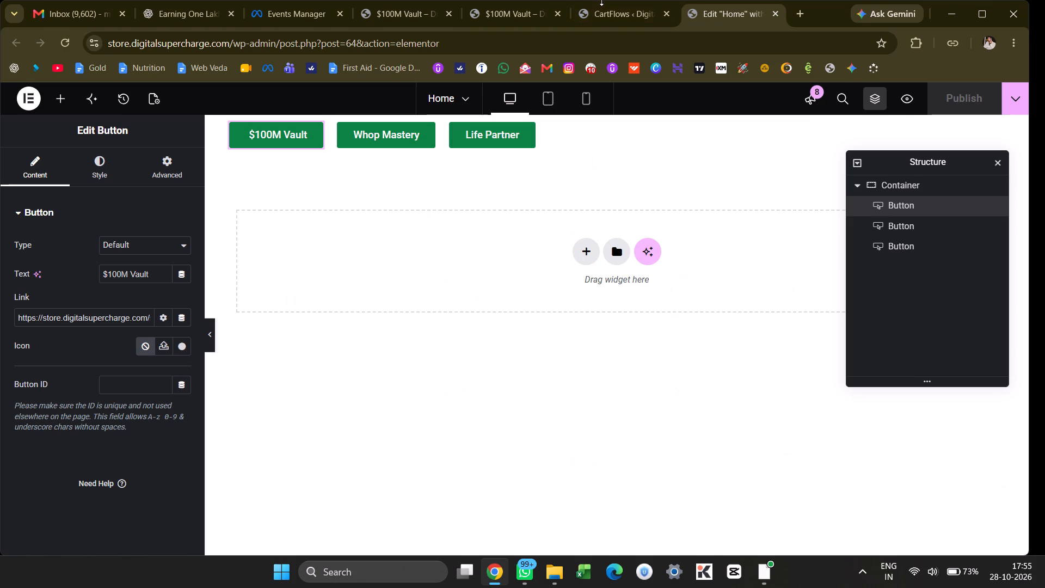
left_click(526, 13)
left_click(410, 90)
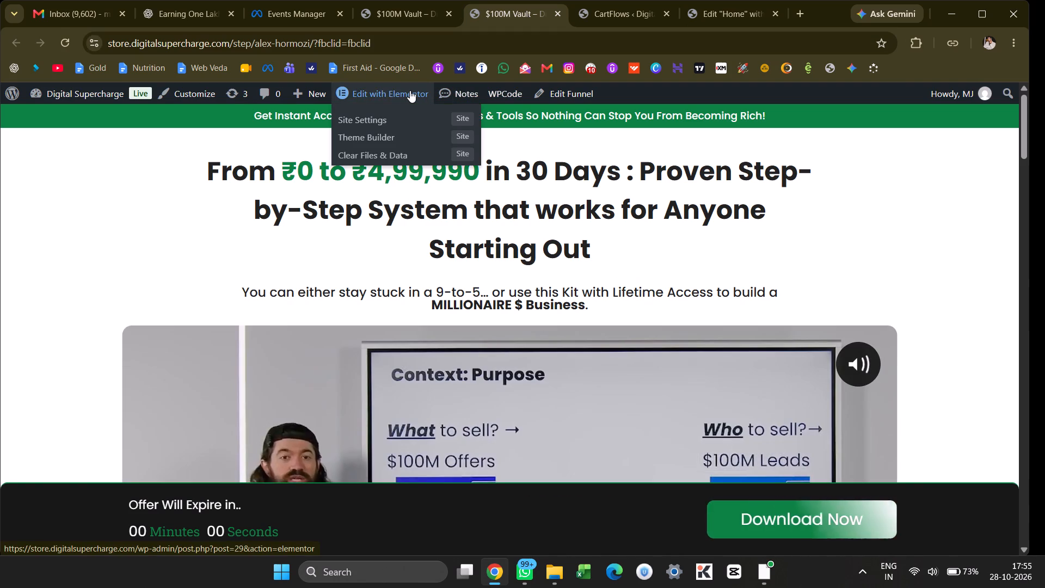
left_click(581, 16)
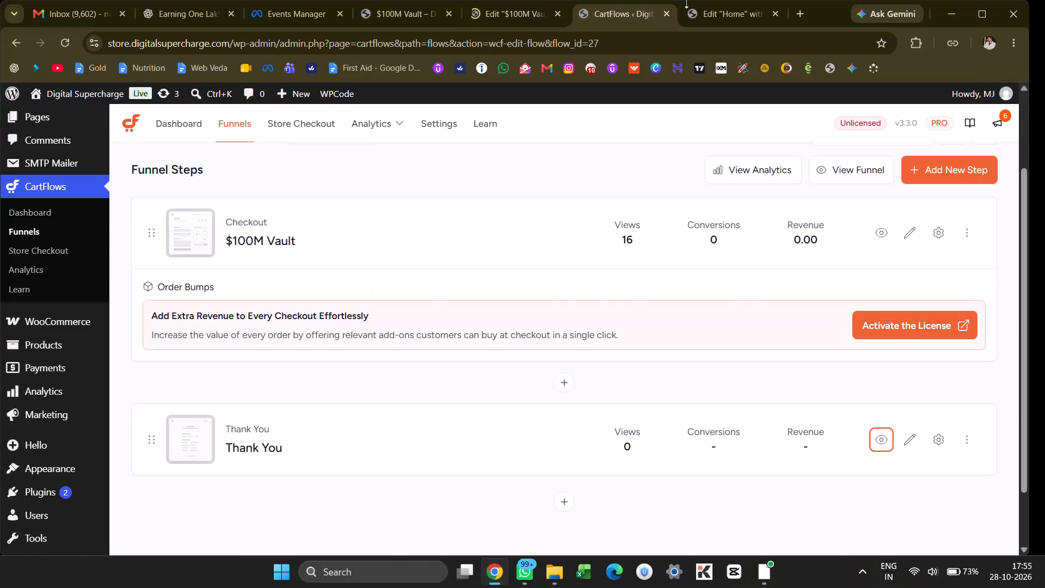
left_click(703, 2)
left_click(708, 8)
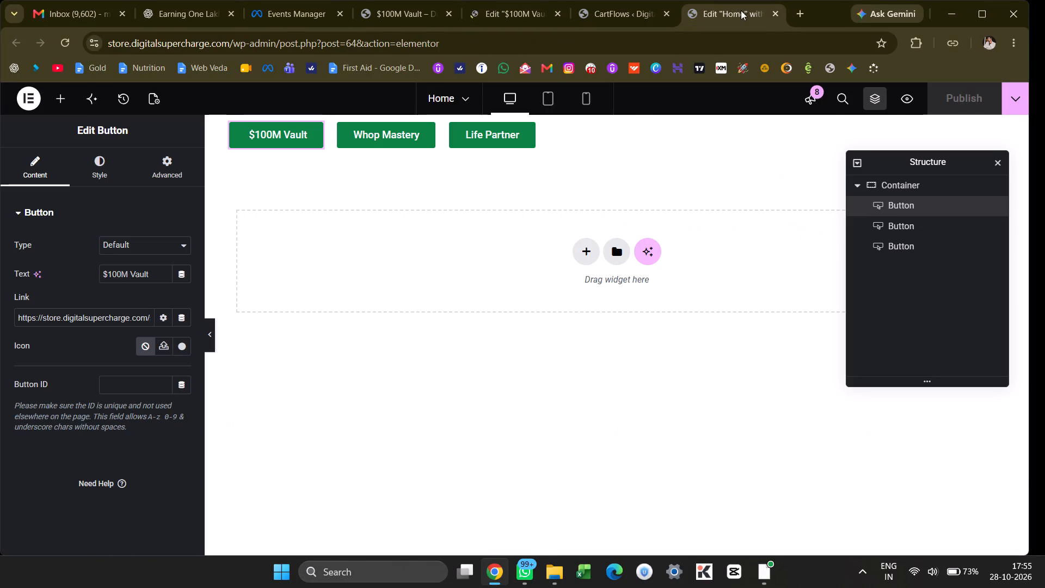
left_click(517, 24)
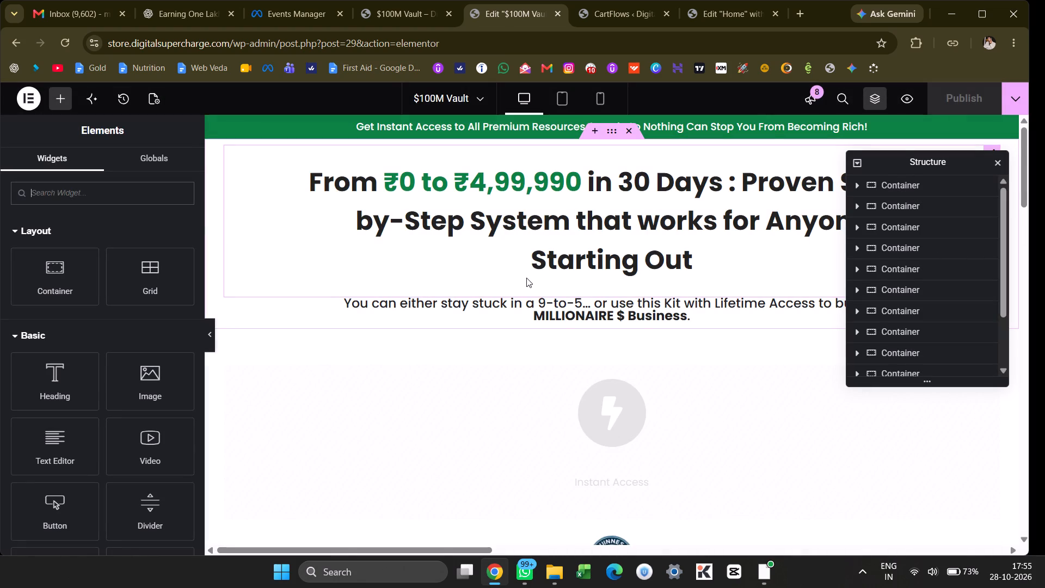
Give the Guinness record holder image a custom URL link to the copied Thank You address ending in /step/thank-you/, and publish the page.
scroll(538, 298, "down", 2)
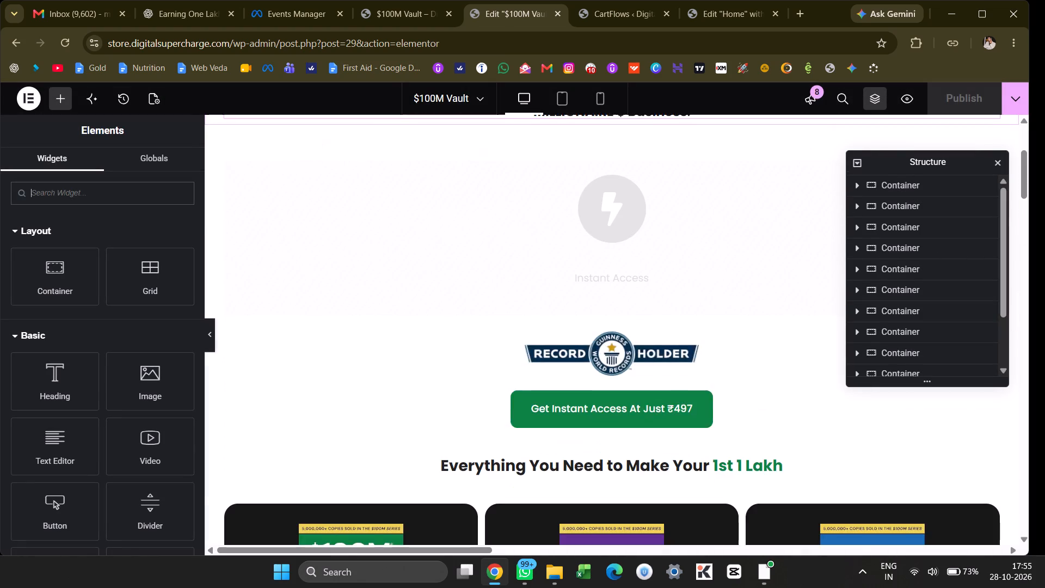
scroll(538, 298, "down", 4)
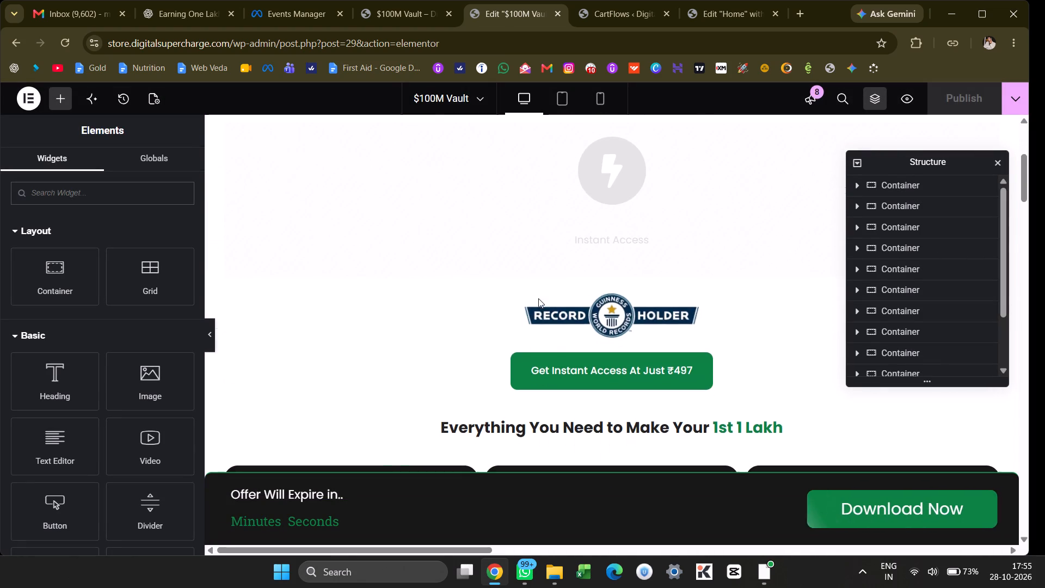
scroll(538, 298, "down", 1)
double_click(538, 298)
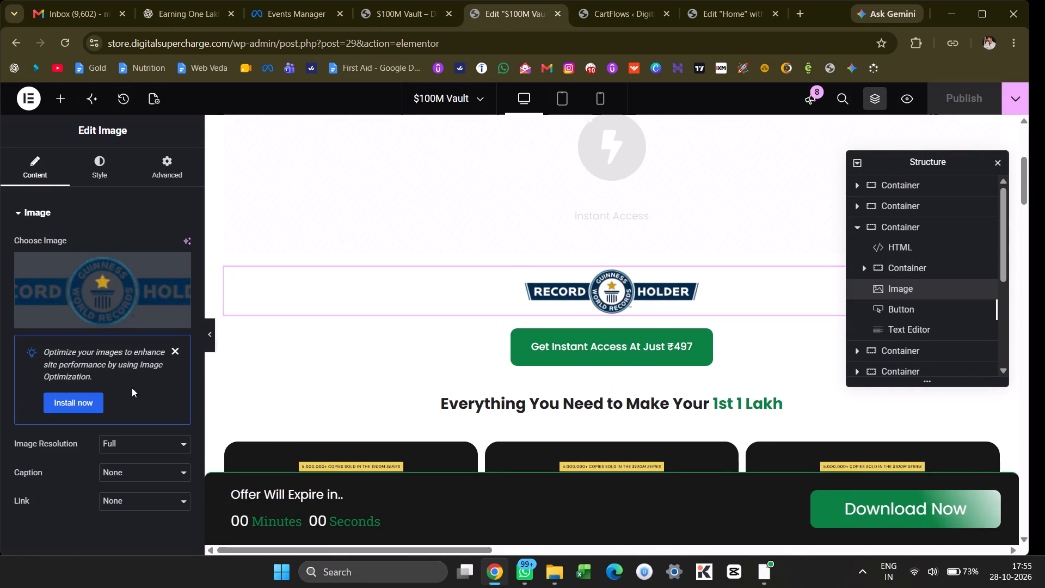
left_click(131, 505)
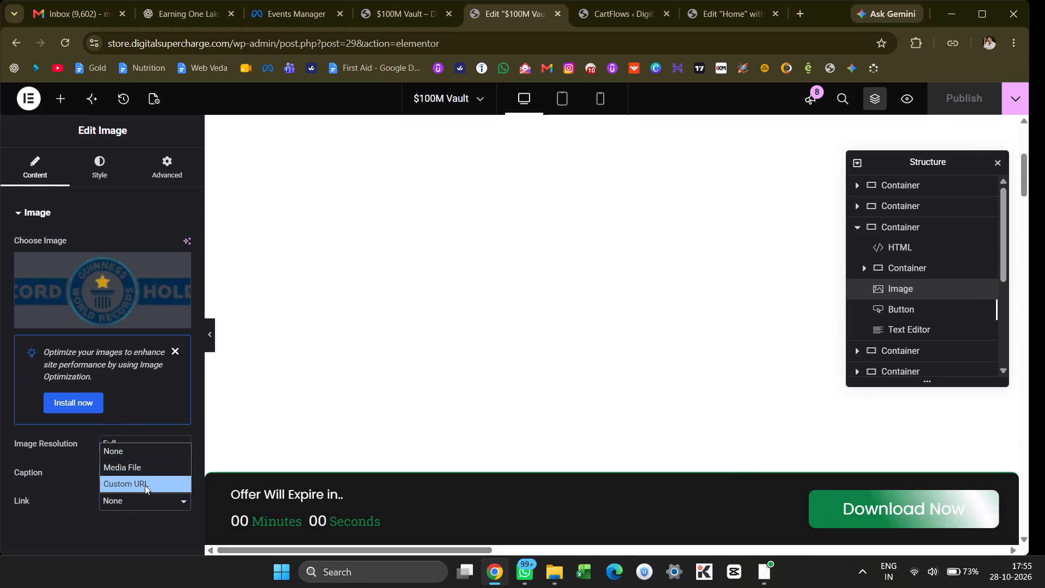
left_click(145, 485)
left_click(103, 526)
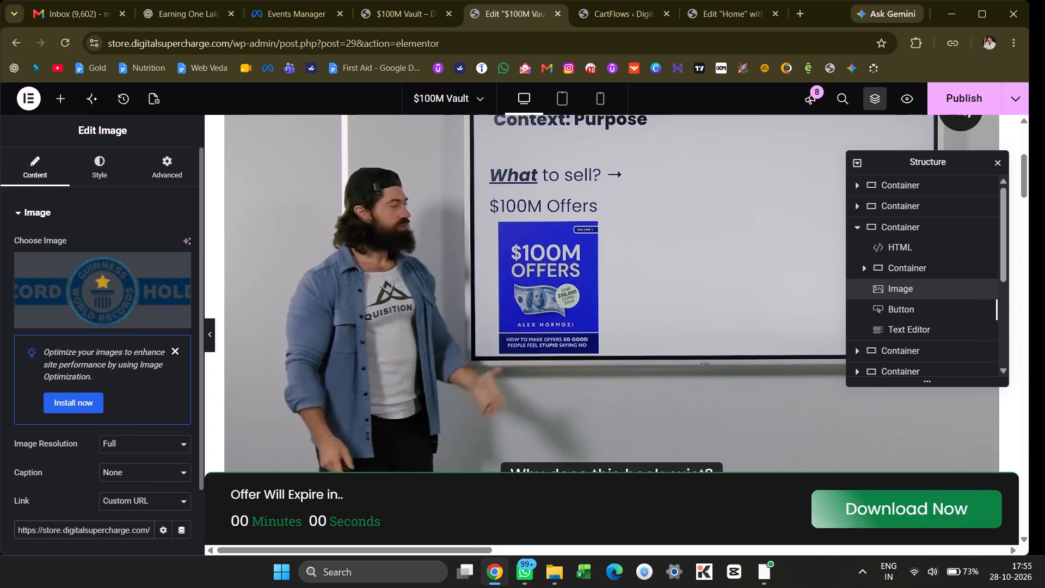
left_click_drag(109, 529, 149, 536)
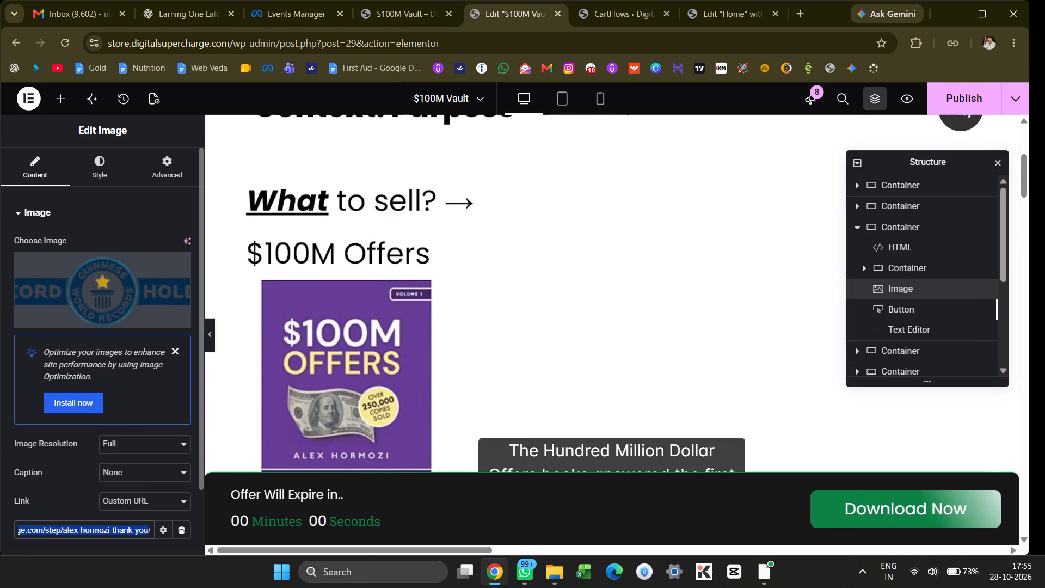
left_click_drag(149, 536, 150, 536)
left_click(150, 536)
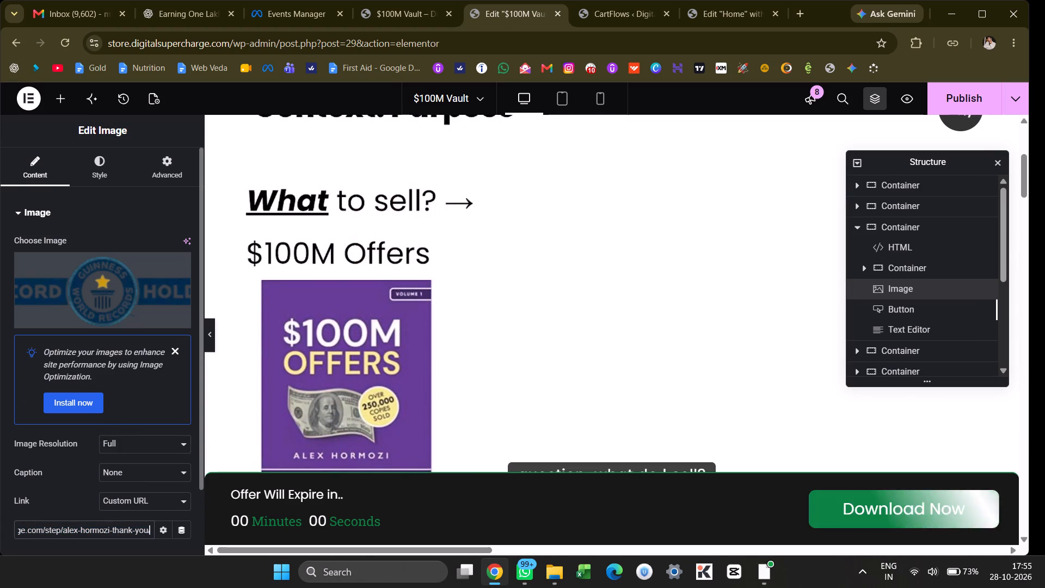
left_click(152, 536)
left_click(152, 534)
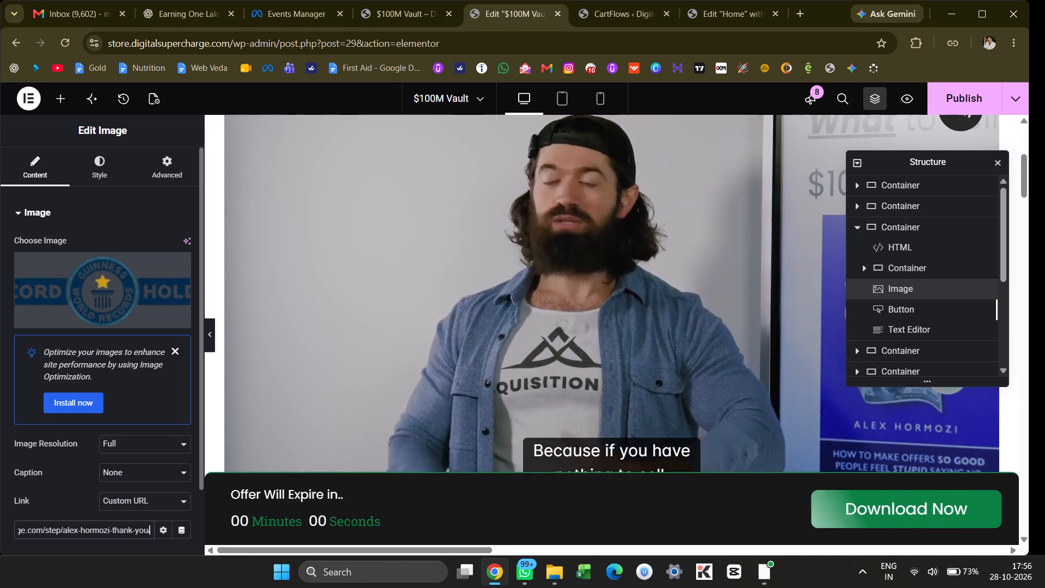
key("ctrl+a")
key("ctrl+v")
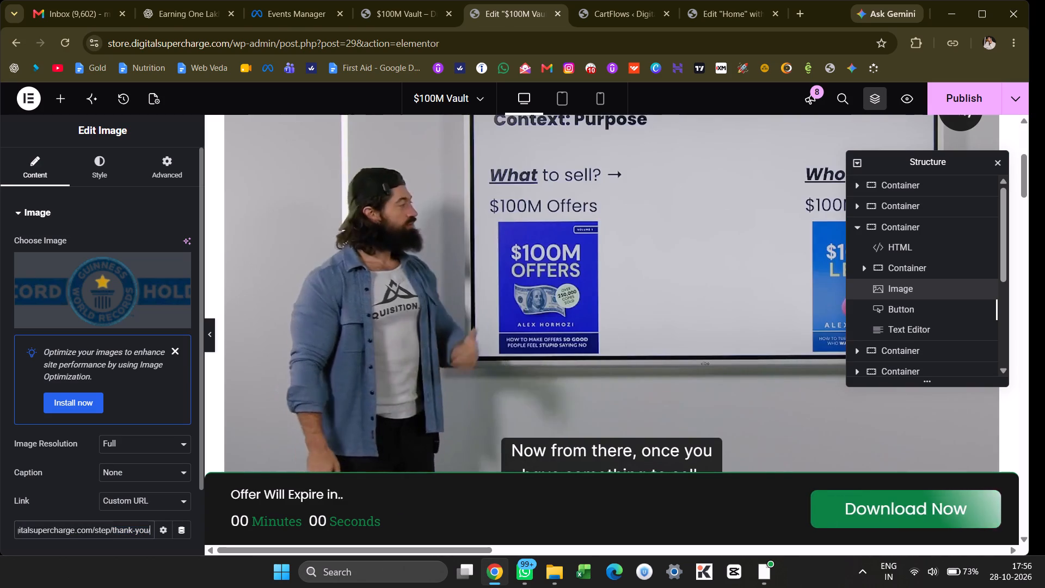
key("ctrl+v")
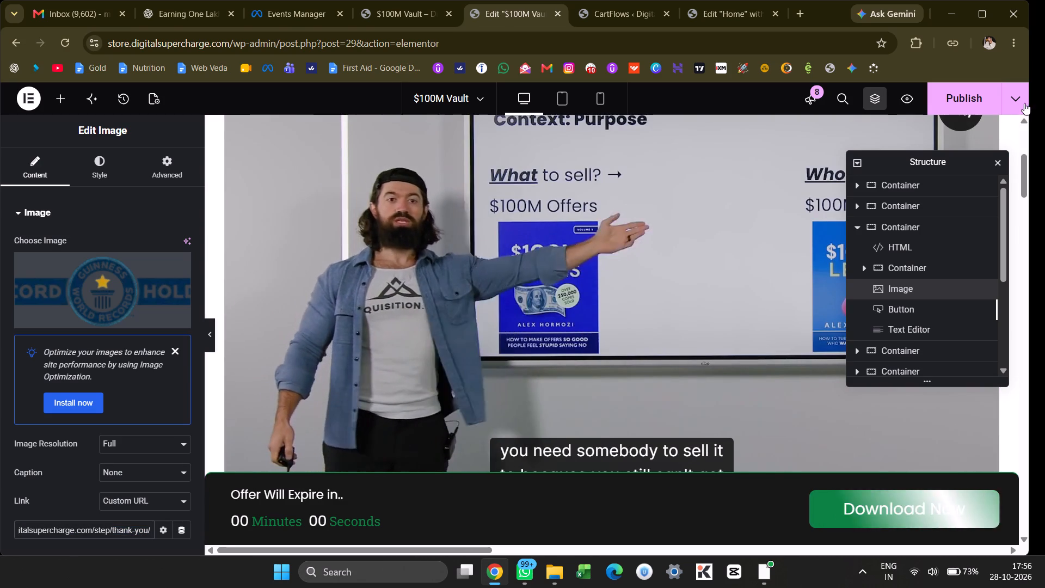
left_click(958, 107)
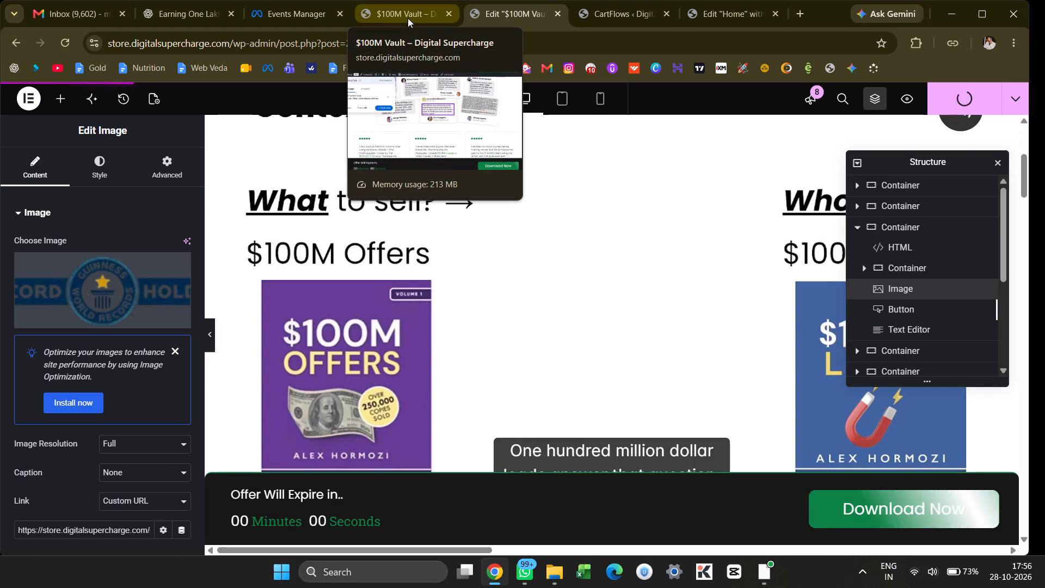
Reload the live $100M Vault page, test the record holder image's link, and return to the landing page.
left_click(408, 18)
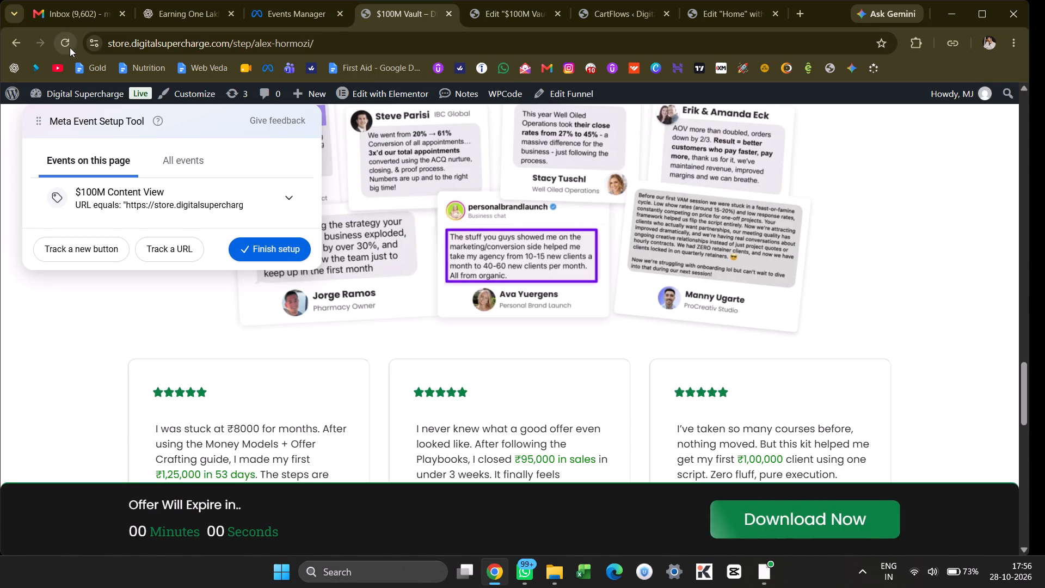
left_click(64, 45)
scroll(405, 205, "up", 2)
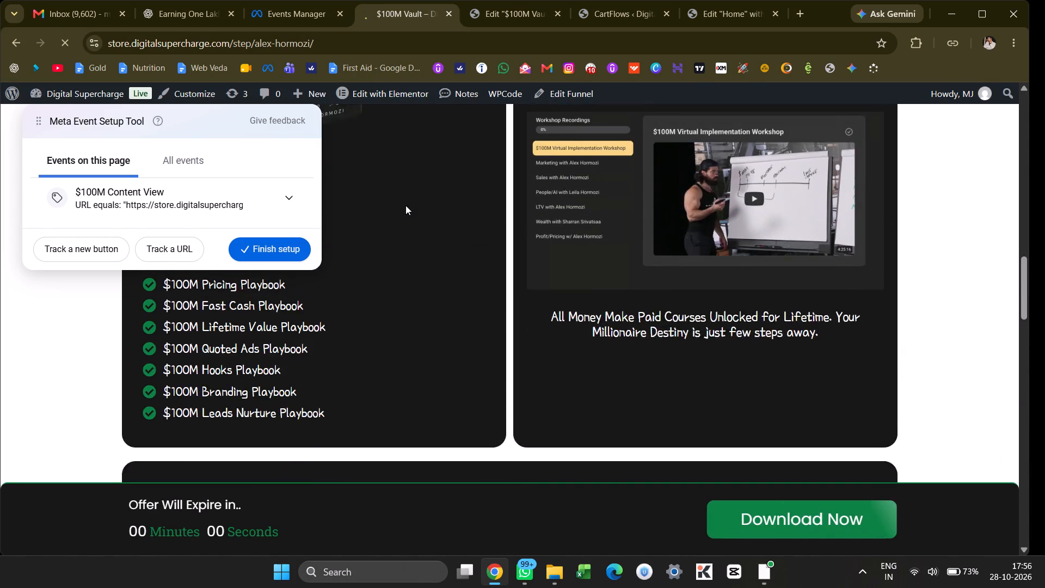
scroll(405, 205, "up", 7)
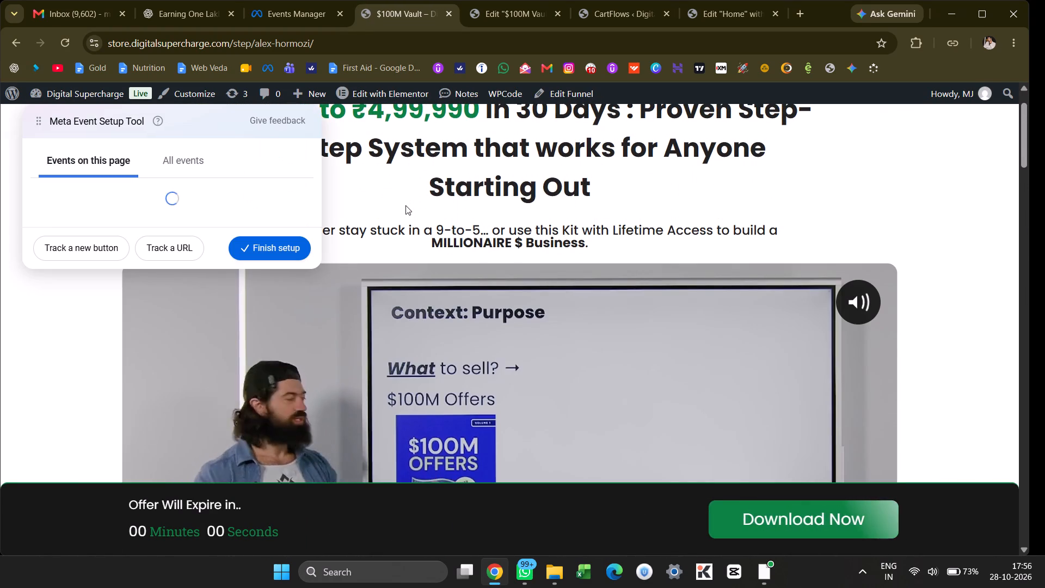
scroll(405, 205, "down", 4)
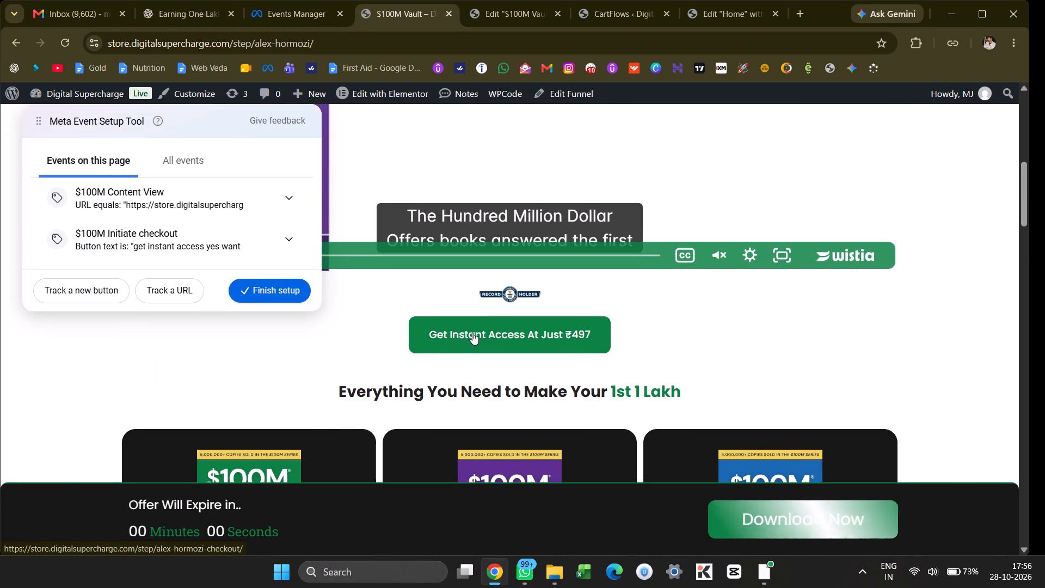
scroll(476, 333, "down", 2)
scroll(476, 333, "up", 1)
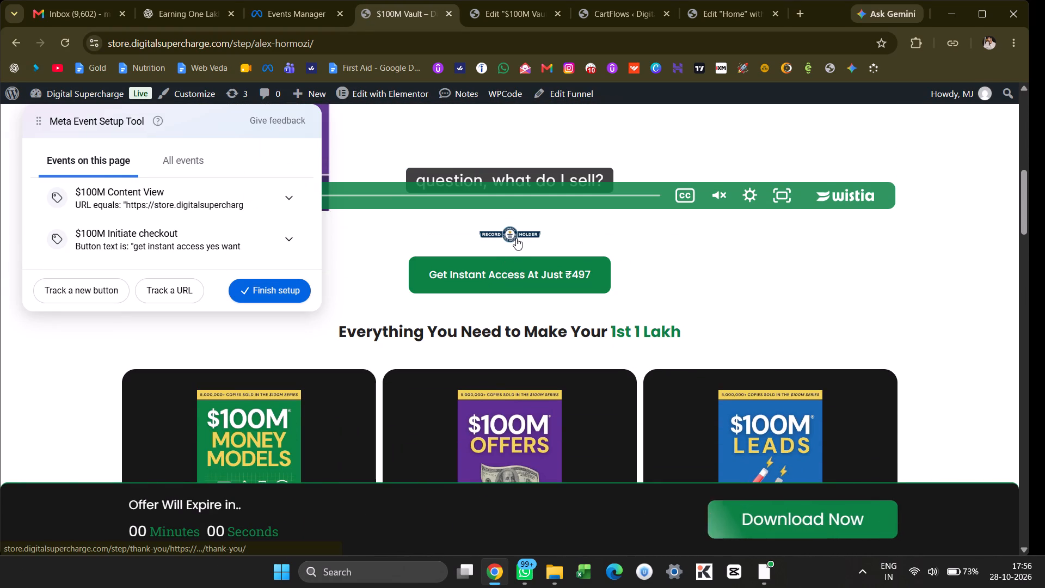
left_click(516, 238)
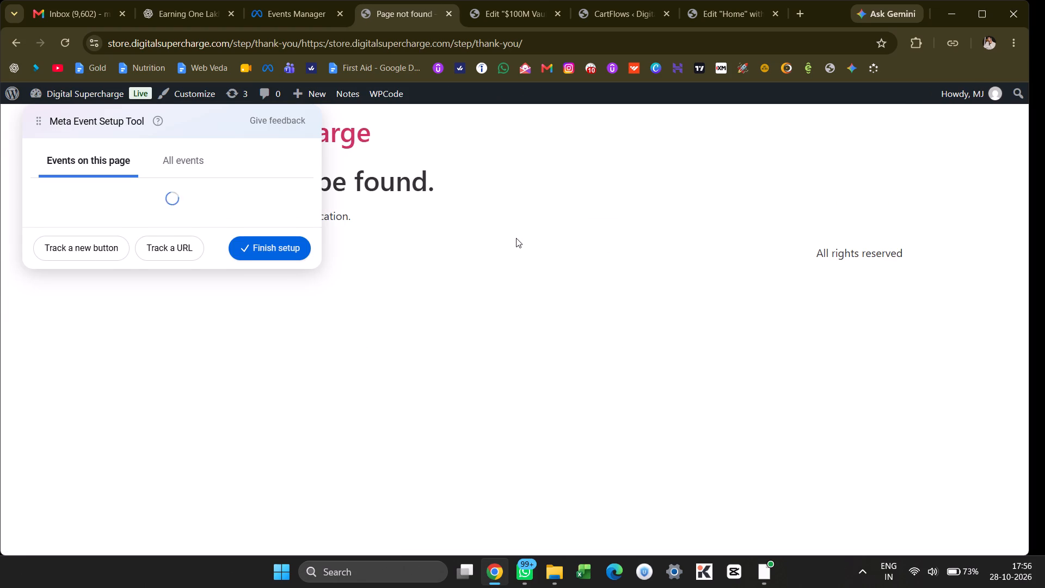
left_click(21, 44)
Replace the record holder image's custom link with a single copy of the address ending in /step/thank-you/, and publish the page again.
left_click(520, 12)
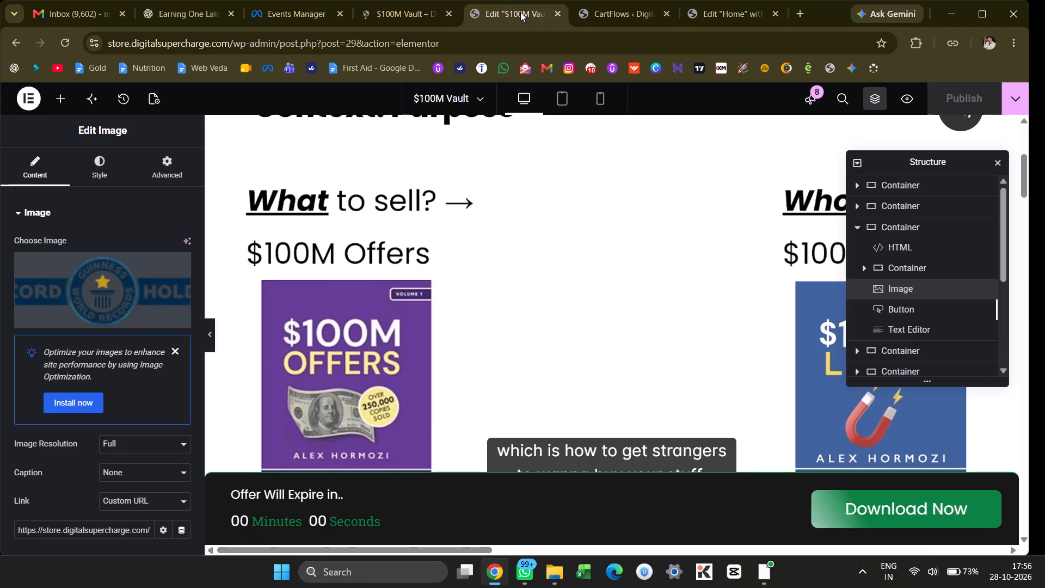
scroll(575, 275, "down", 4)
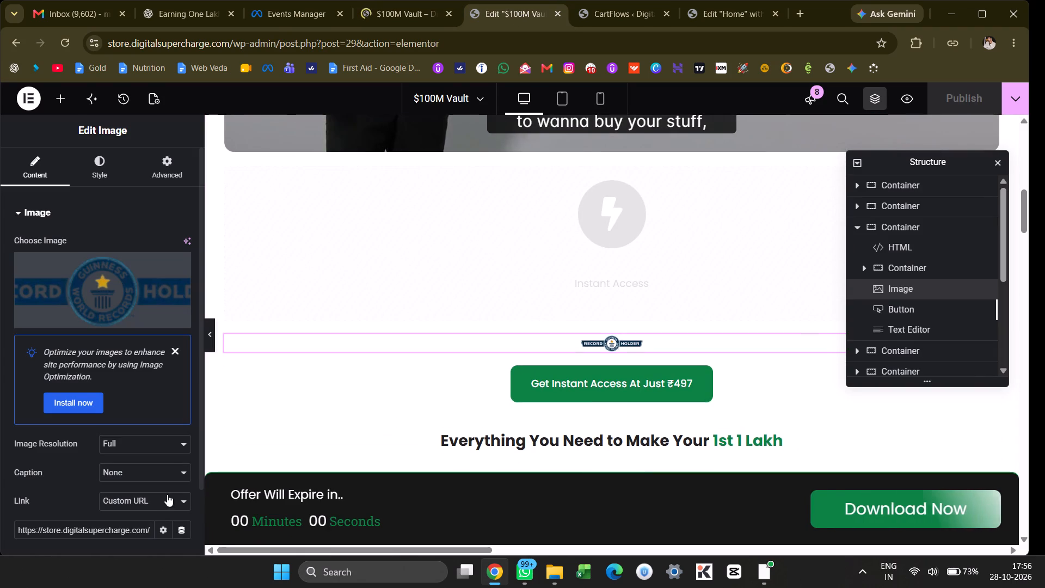
left_click_drag(126, 531, 16, 530)
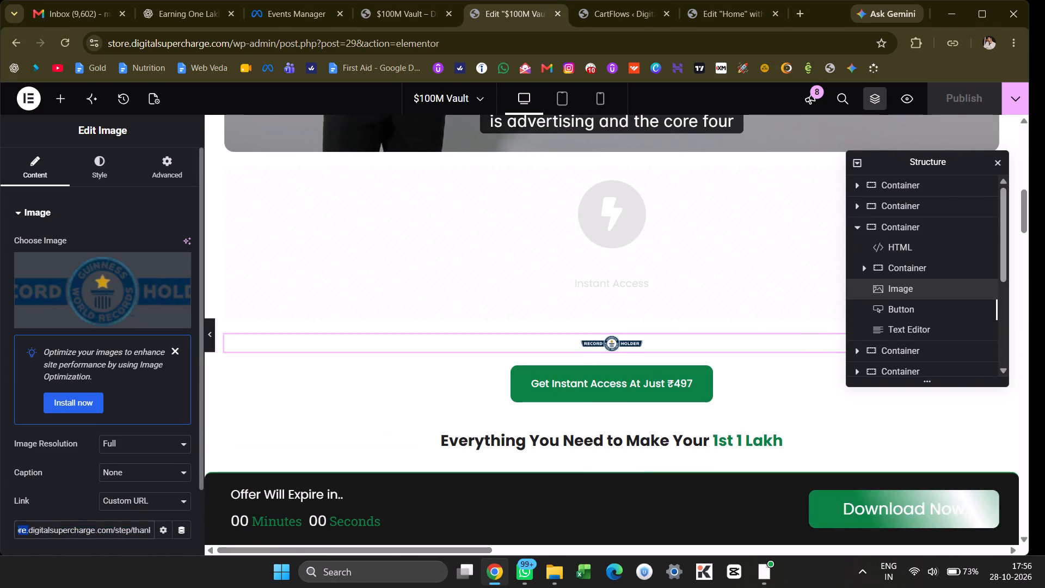
left_click_drag(16, 530, 42, 535)
left_click(42, 535)
key("ctrl+a")
key("ctrl+v")
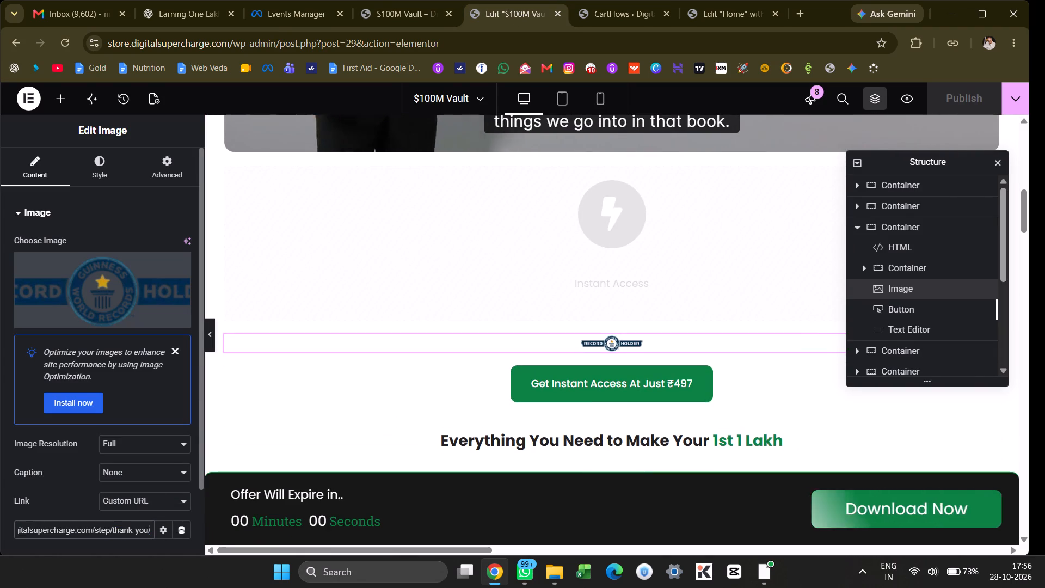
left_click_drag(79, 529, 72, 532)
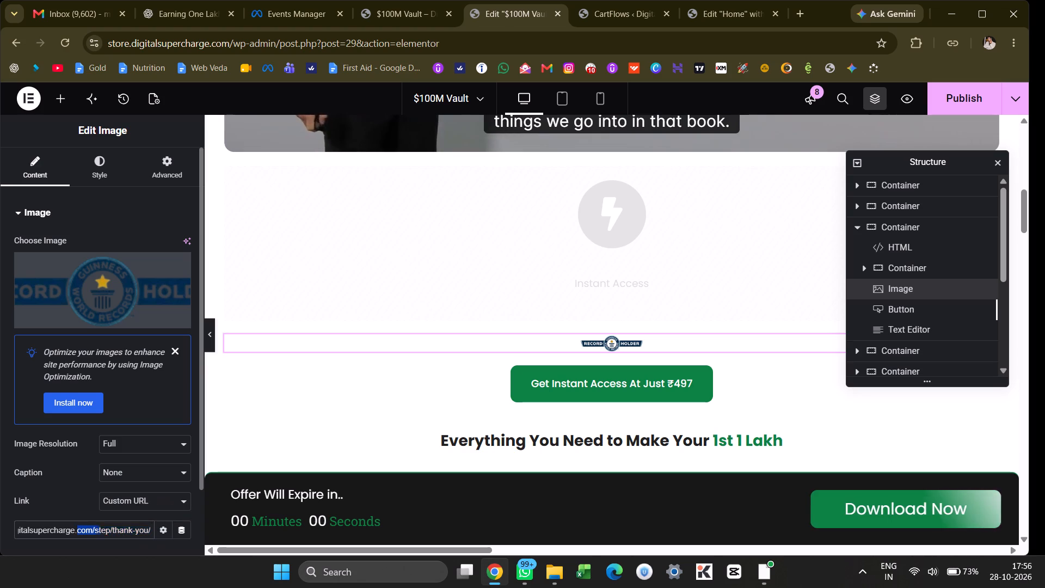
left_click_drag(72, 532, 389, 479)
left_click(942, 94)
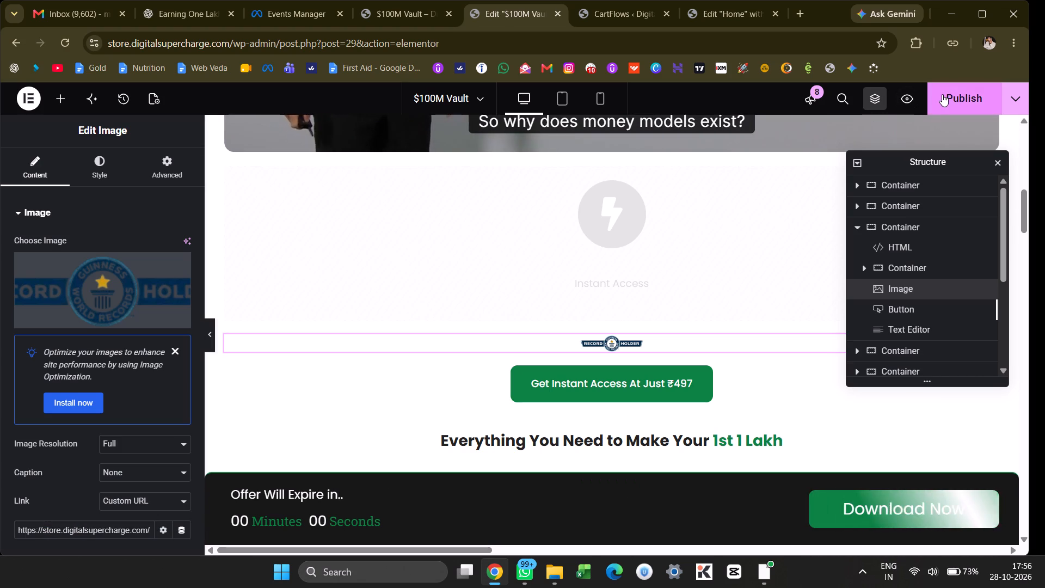
Reload the live $100M Vault page and test the record holder image's link again.
left_click(404, 11)
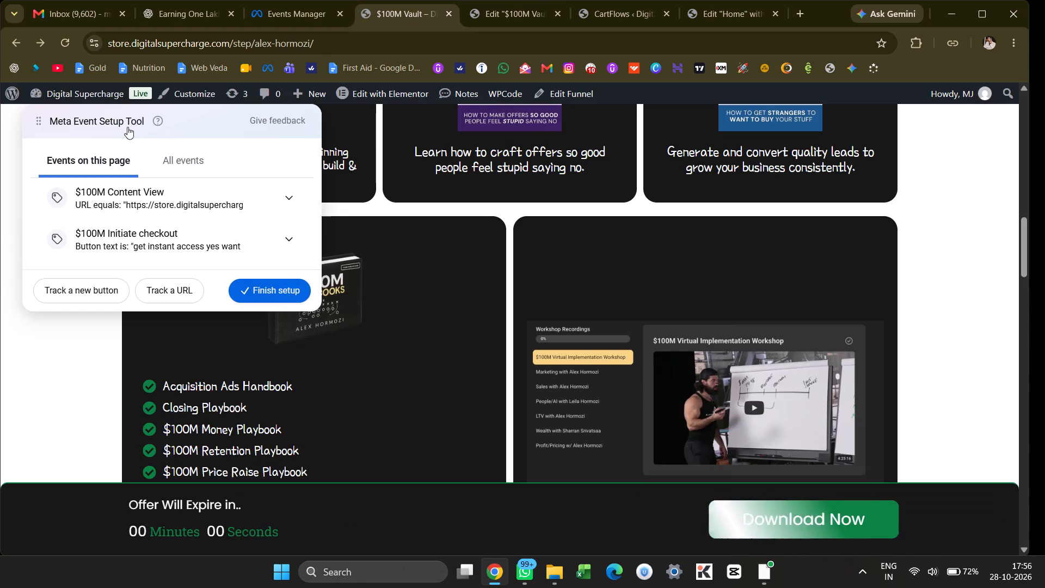
left_click(60, 47)
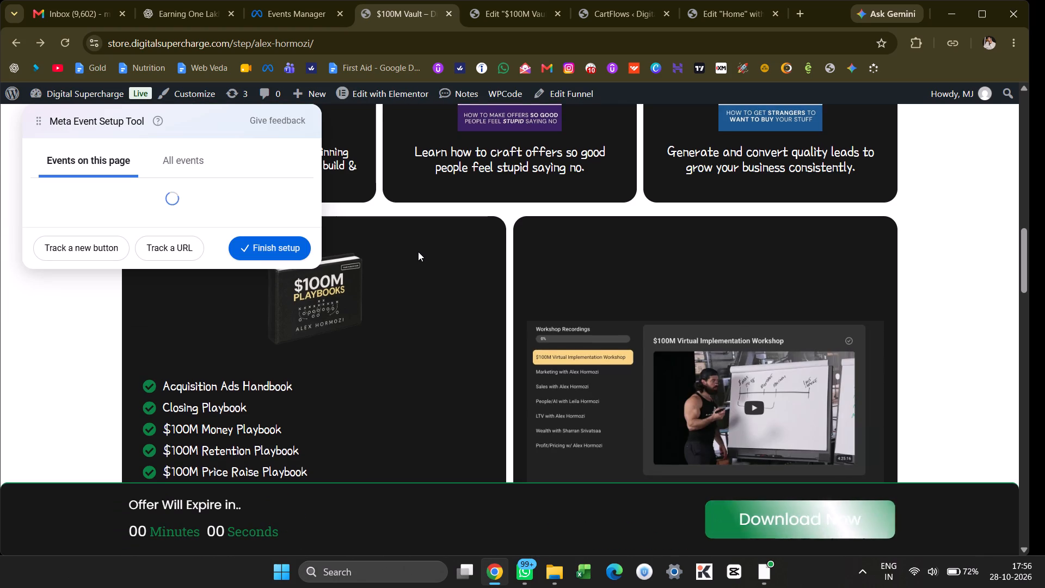
scroll(418, 252, "up", 5)
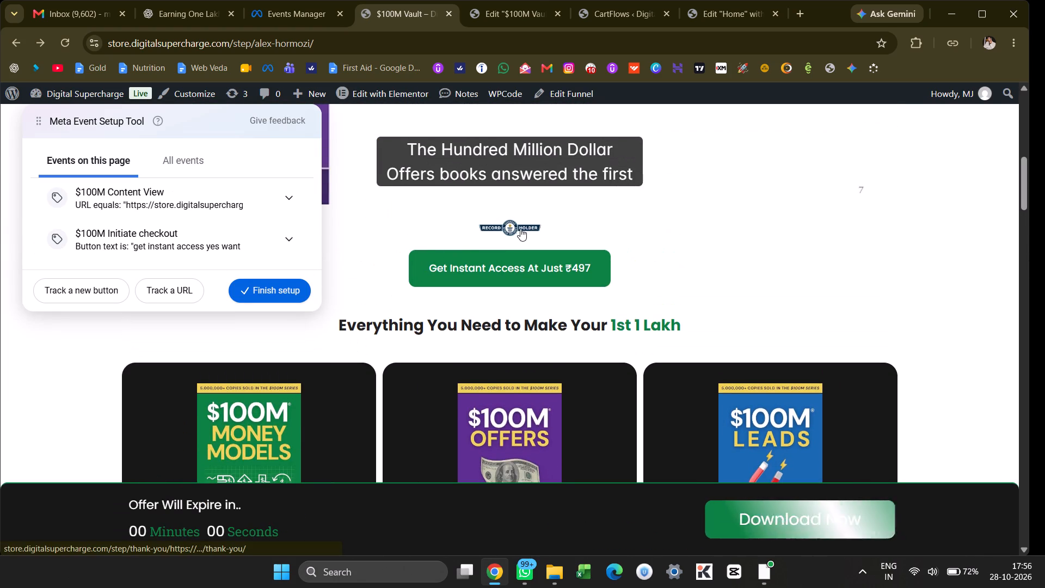
left_click(520, 229)
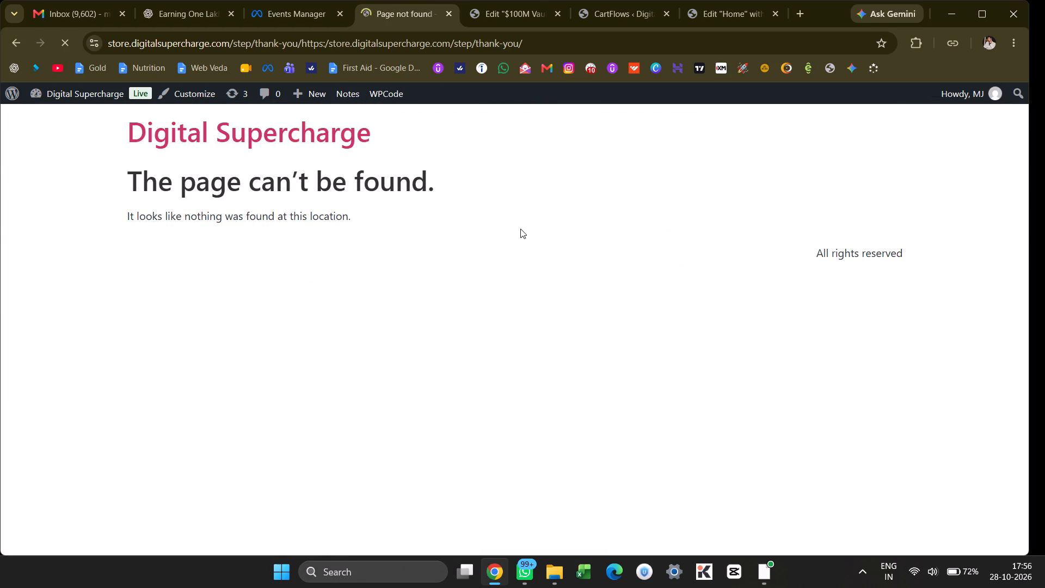
Return to the live $100M Vault page and open the Thank You page through the Guinness record holder image's link.
left_click(21, 39)
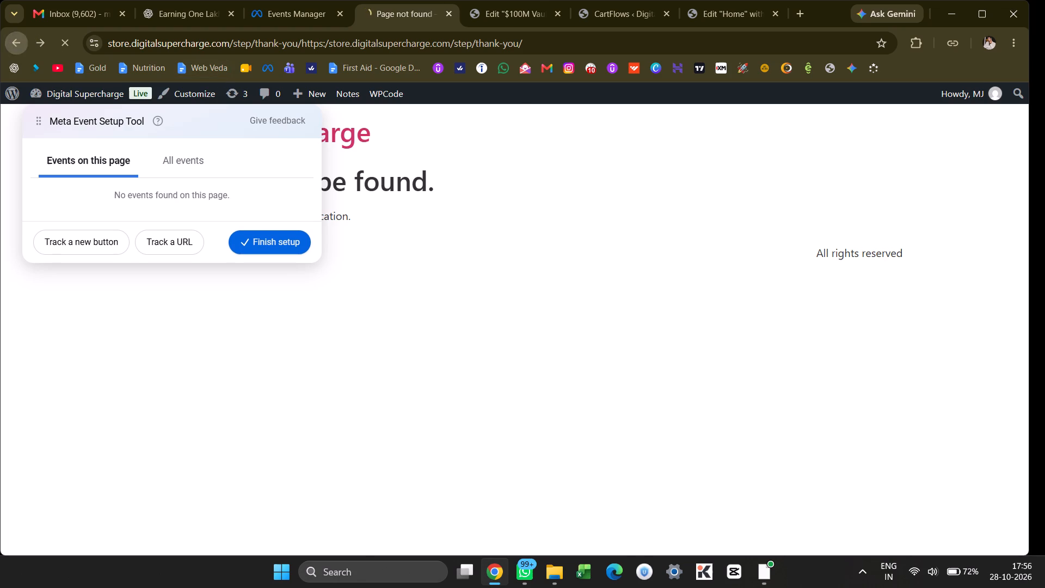
left_click(503, 15)
left_click(407, 10)
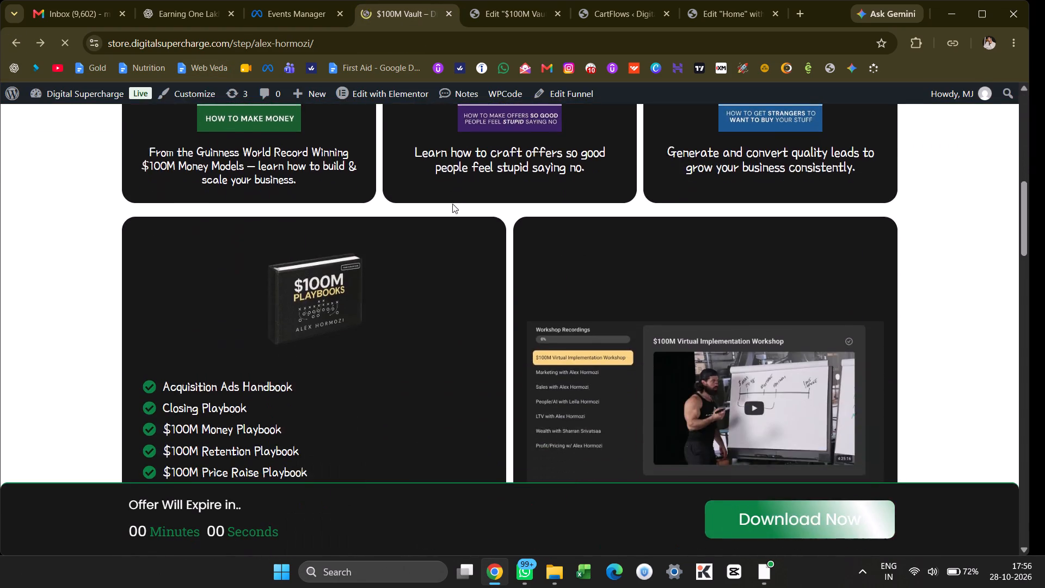
scroll(452, 204, "up", 5)
scroll(452, 204, "down", 4)
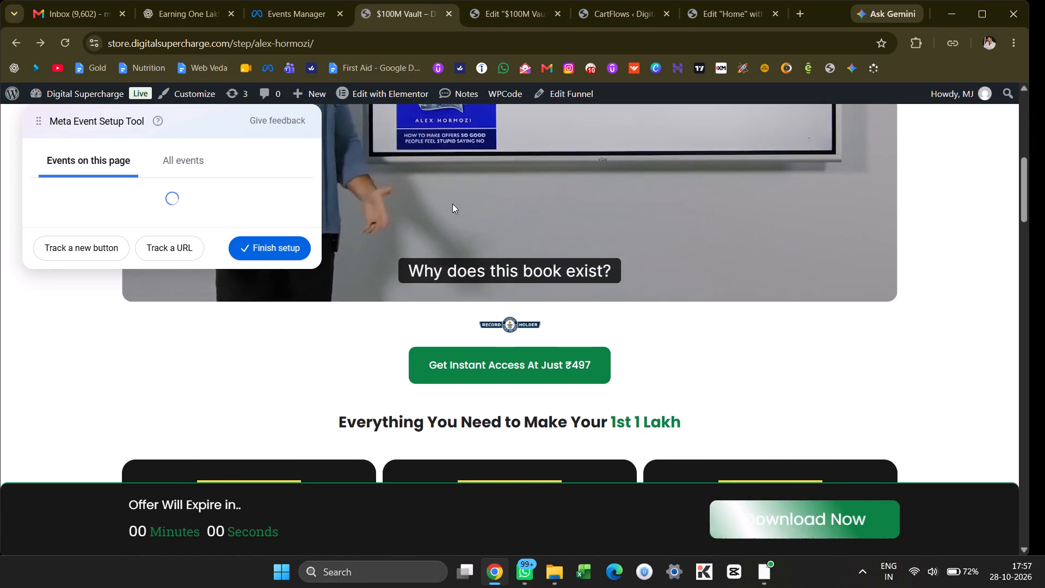
scroll(452, 204, "down", 1)
left_click(512, 286)
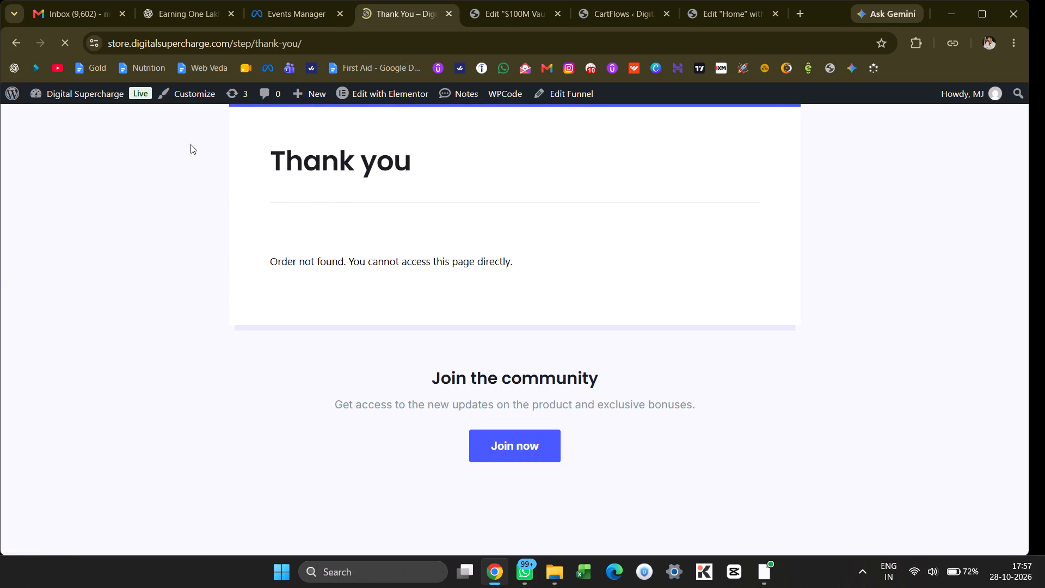
Track the Thank You page's URL as a Purchase event with URL equals and currency INR, adding a custom parameter left blank.
left_click(167, 248)
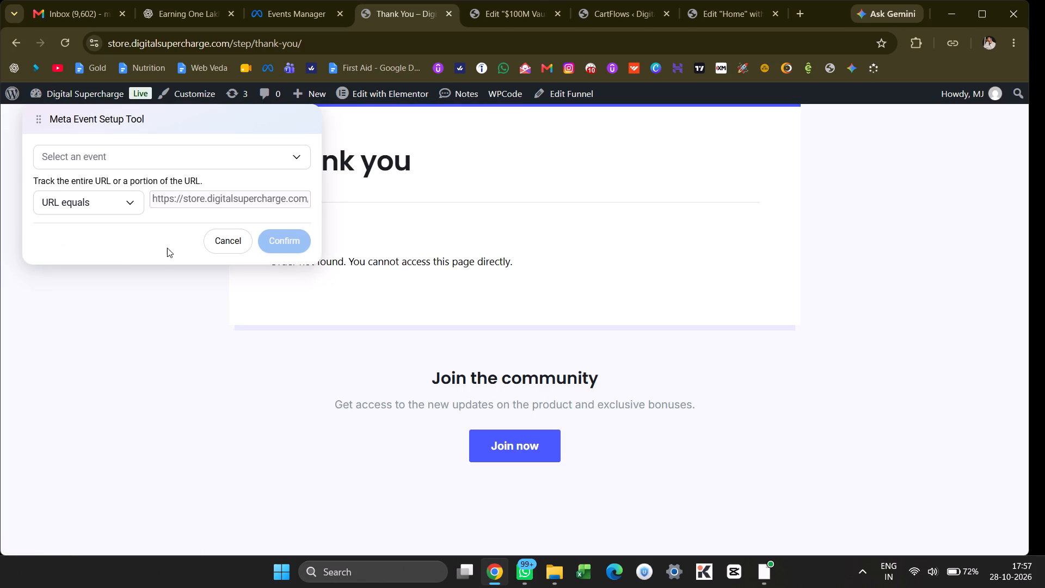
left_click(167, 160)
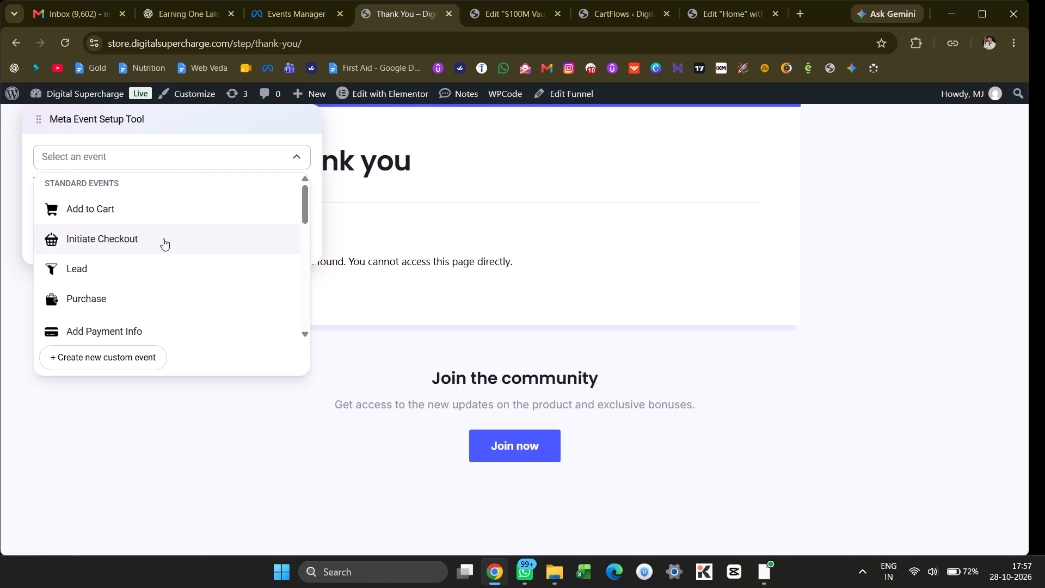
scroll(163, 238, "down", 1)
left_click(160, 249)
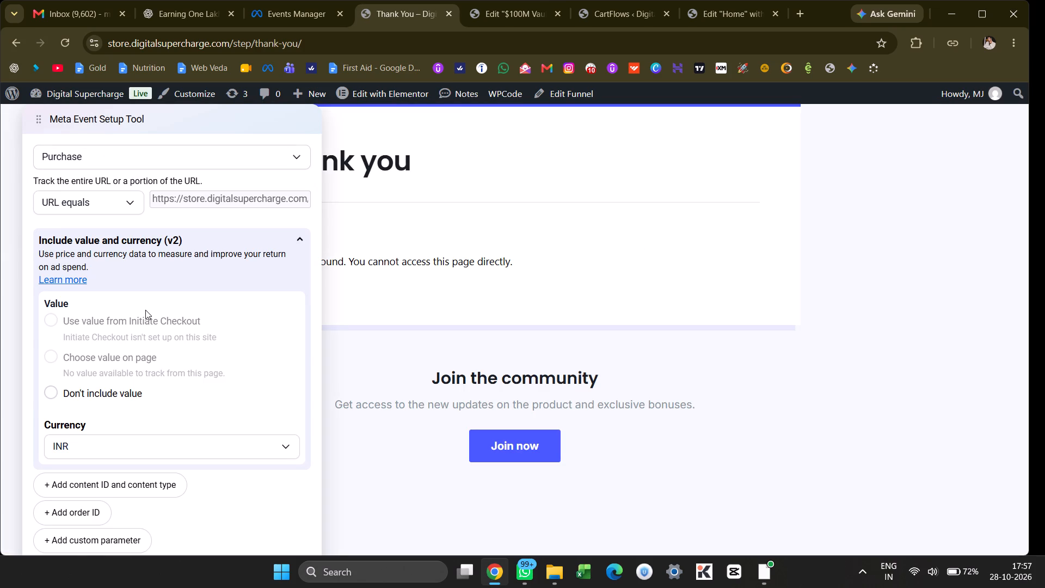
scroll(145, 310, "down", 1)
scroll(158, 455, "down", 1)
scroll(144, 520, "down", 1)
left_click(134, 534)
scroll(134, 534, "down", 1)
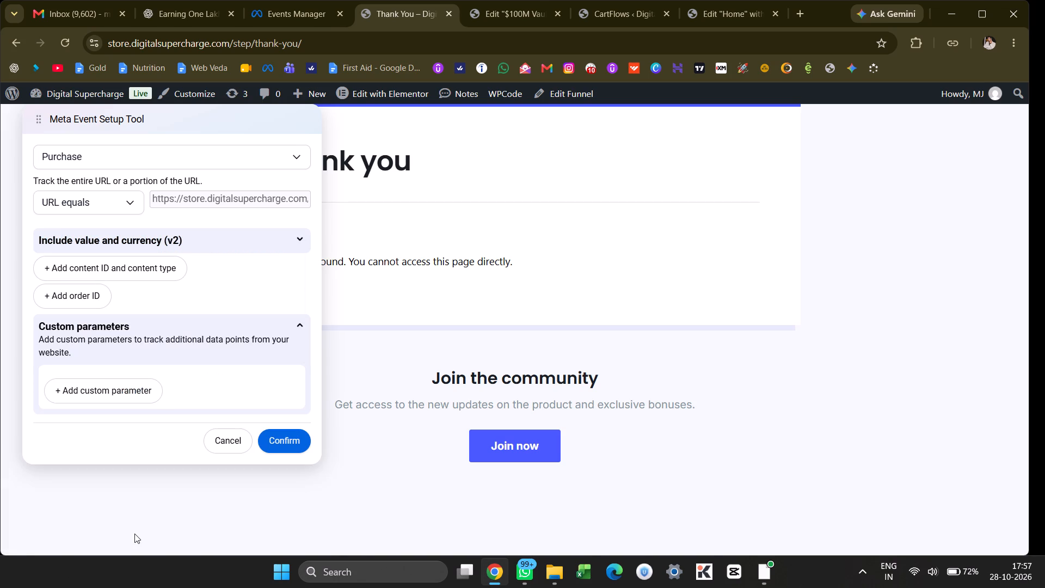
left_click_drag(170, 340, 213, 348)
left_click(213, 348)
left_click(142, 382)
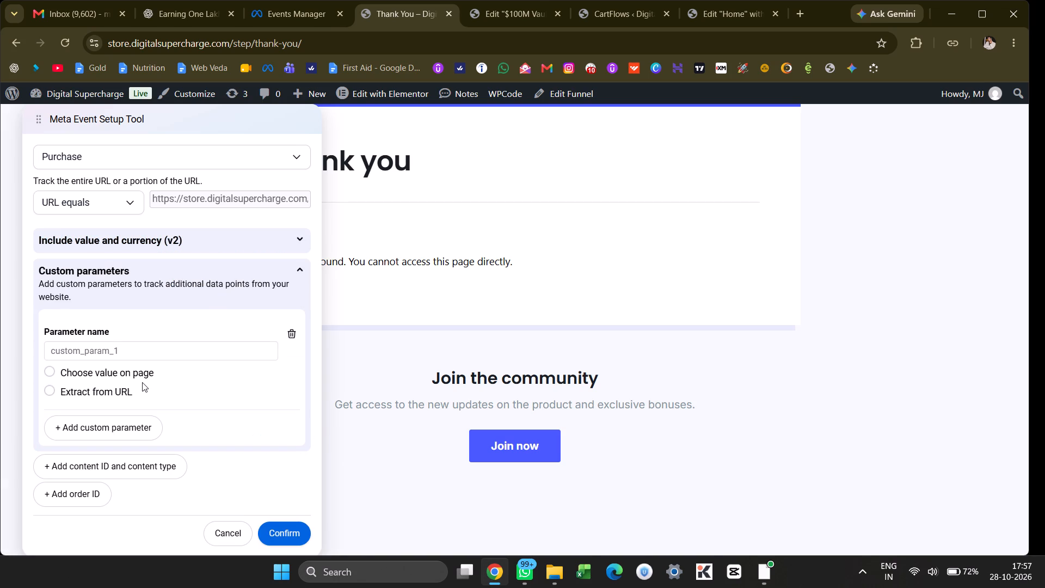
scroll(142, 382, "down", 1)
left_click(277, 540)
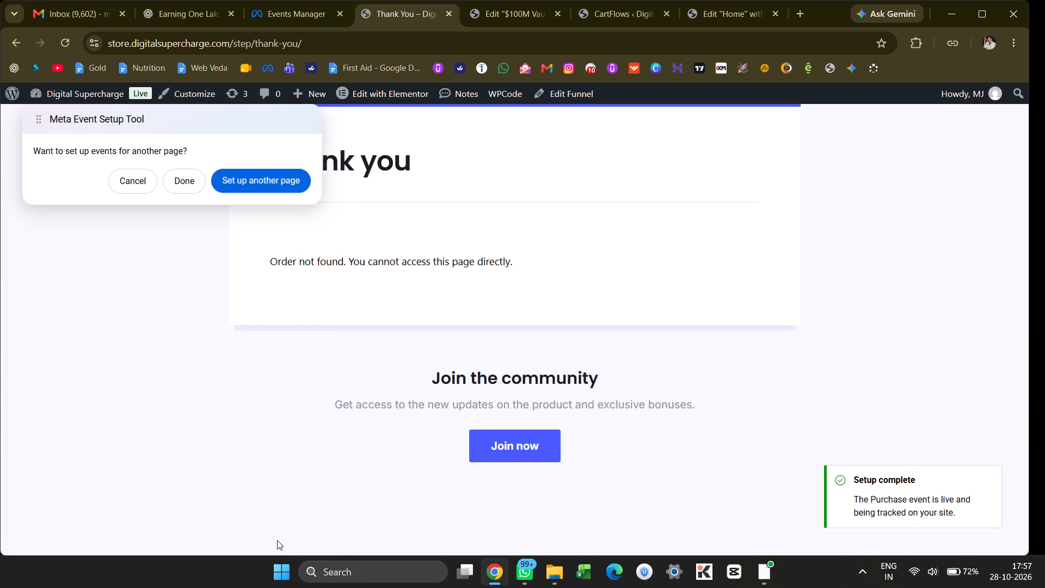
left_click(175, 184)
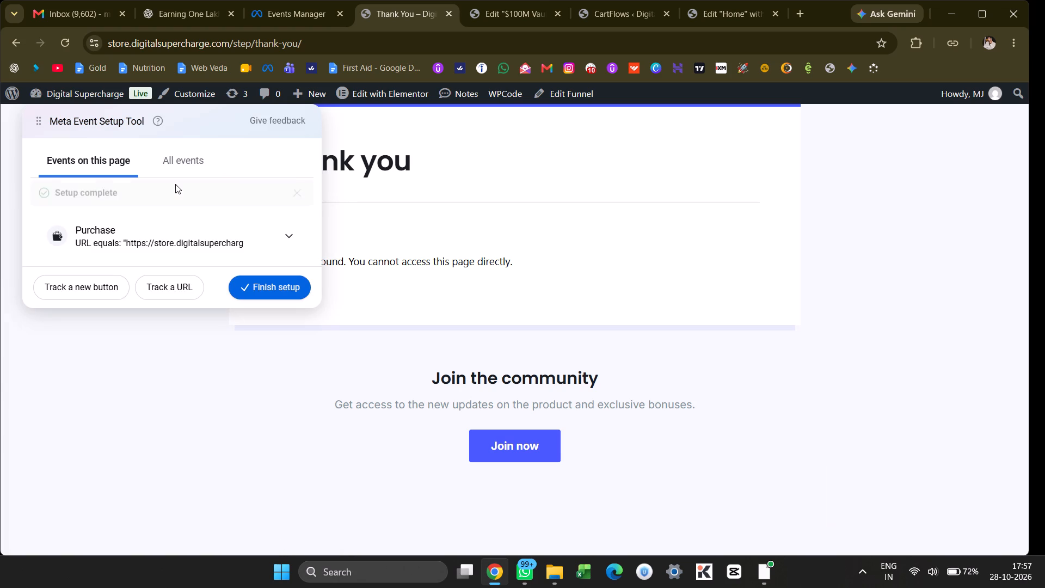
Review all tracked events, finish the Meta event setup, and skip the feedback survey.
left_click(192, 172)
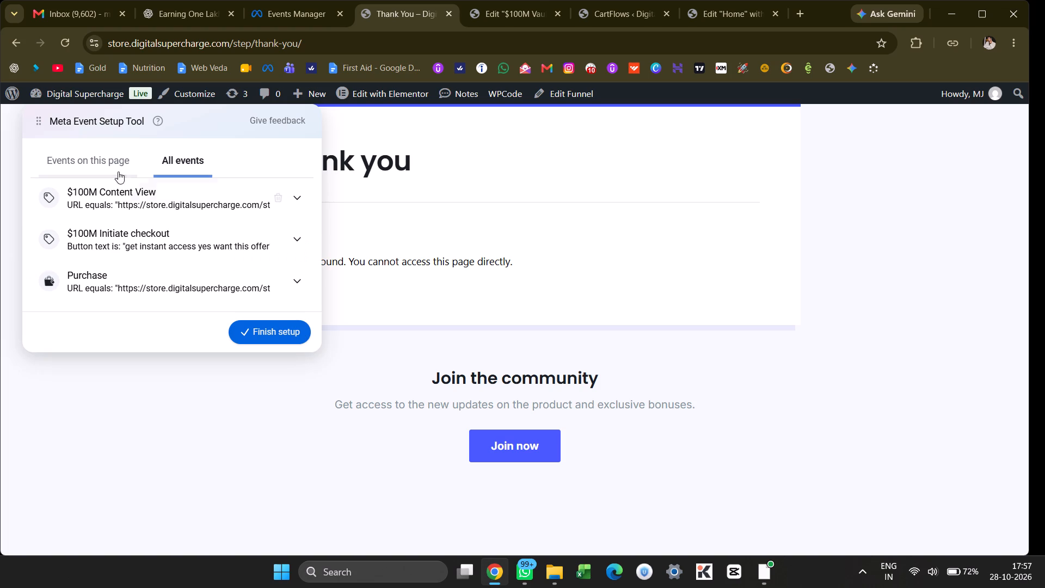
left_click(114, 171)
left_click(273, 247)
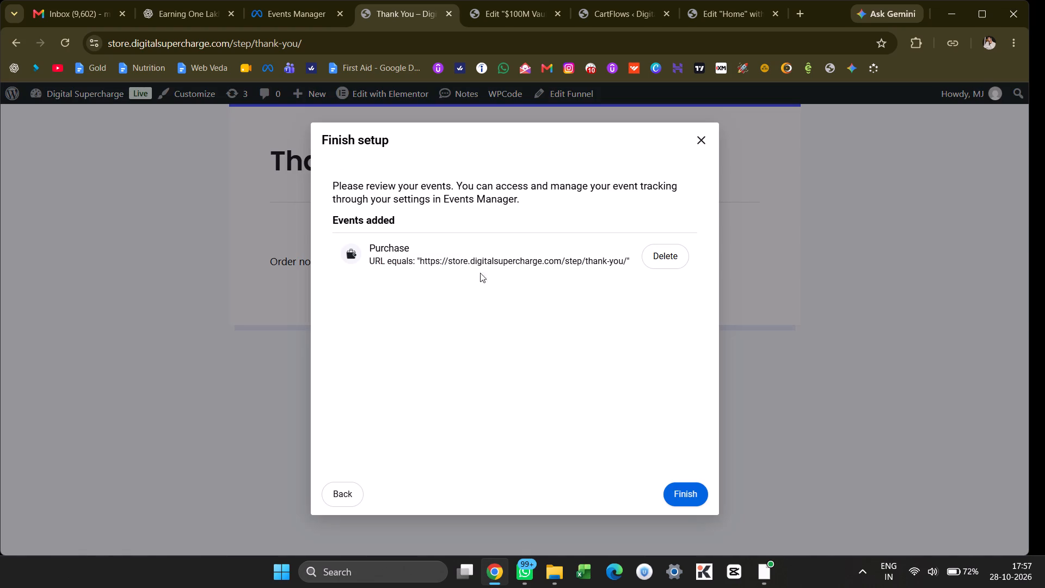
left_click(687, 498)
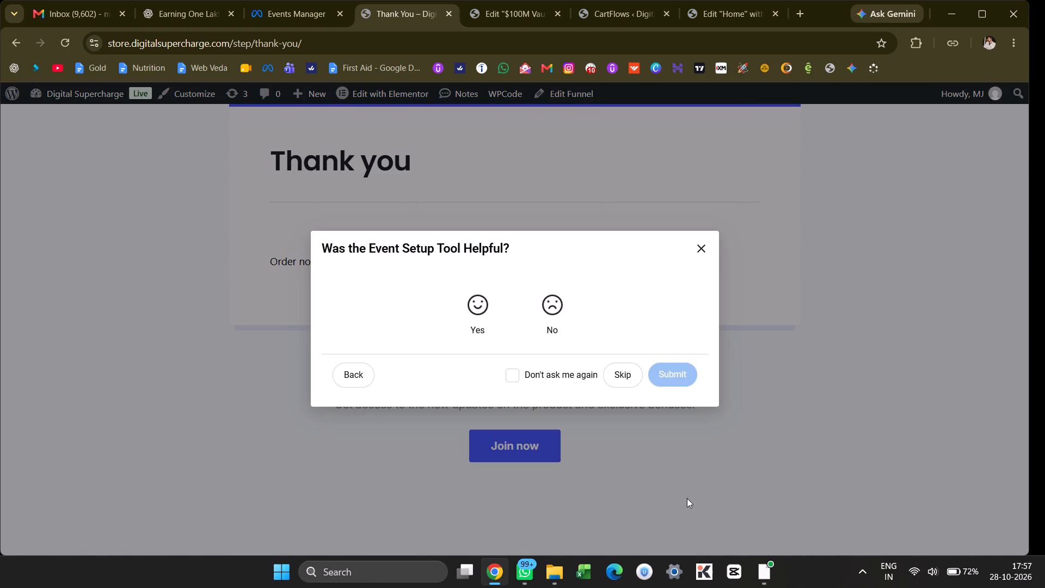
left_click(631, 377)
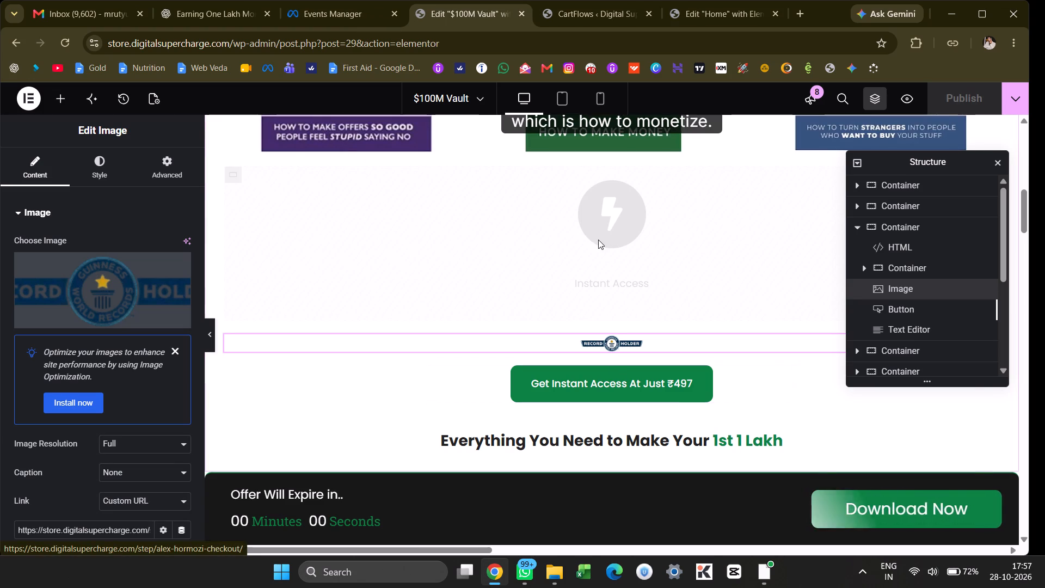
Return to the Alex Hormozi dataset in Events Manager, dismiss the Conversions API offer, and examine its event activity.
scroll(598, 240, "up", 3)
left_click(342, 15)
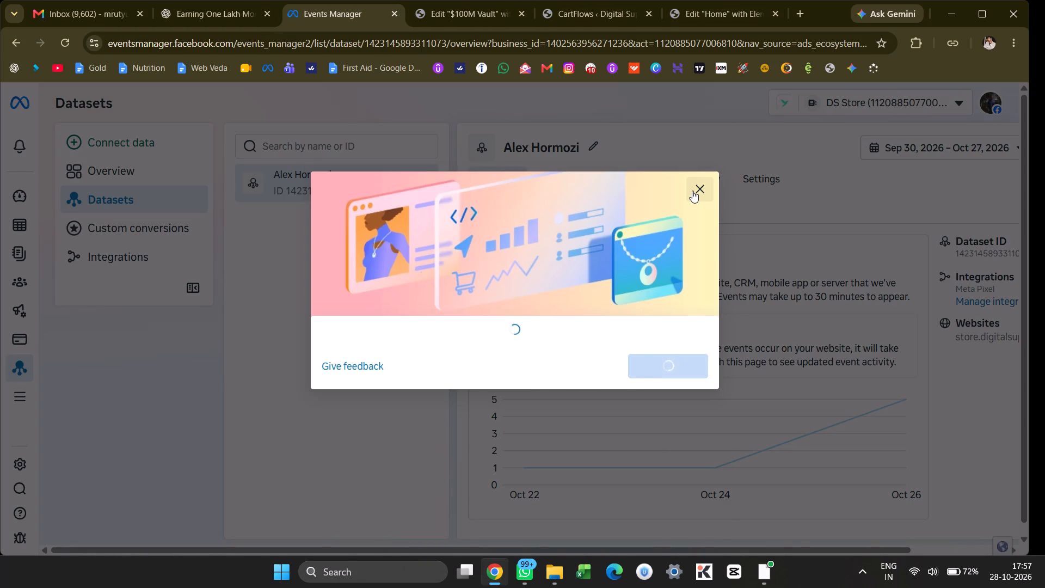
scroll(692, 191, "down", 2)
left_click(698, 122)
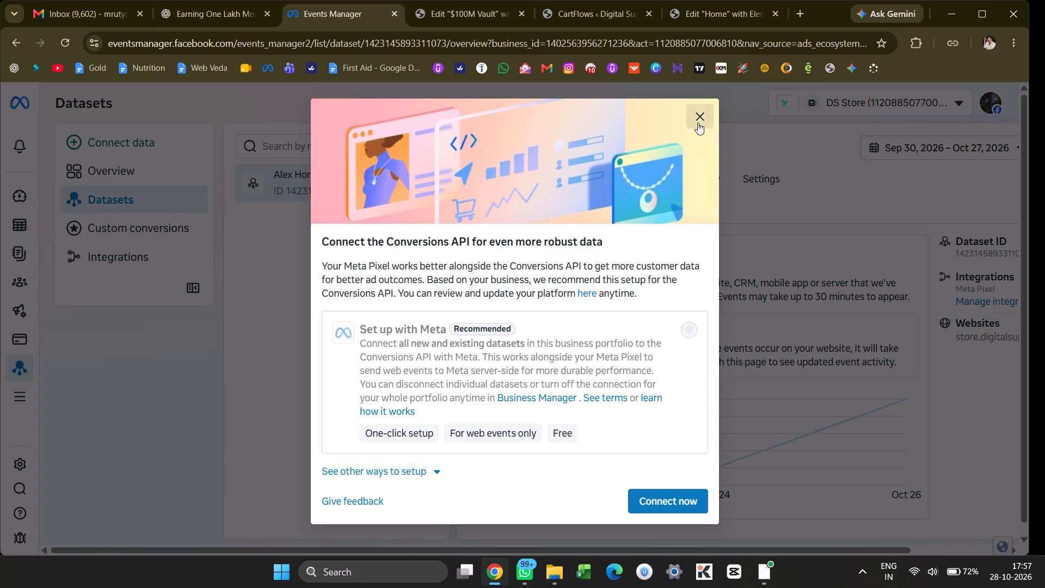
scroll(651, 326, "down", 4)
scroll(651, 326, "left", 1)
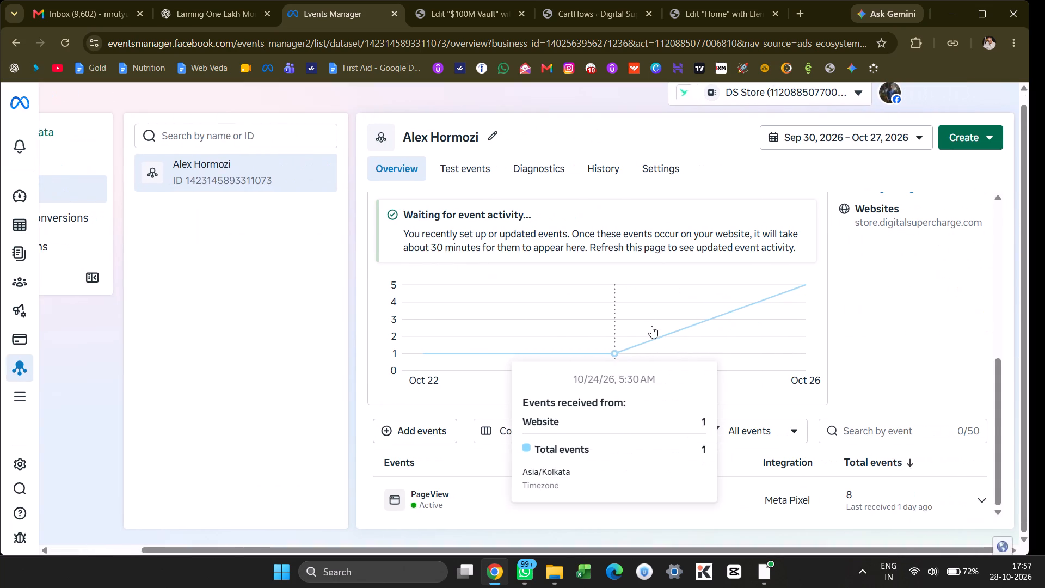
scroll(551, 347, "left", 1)
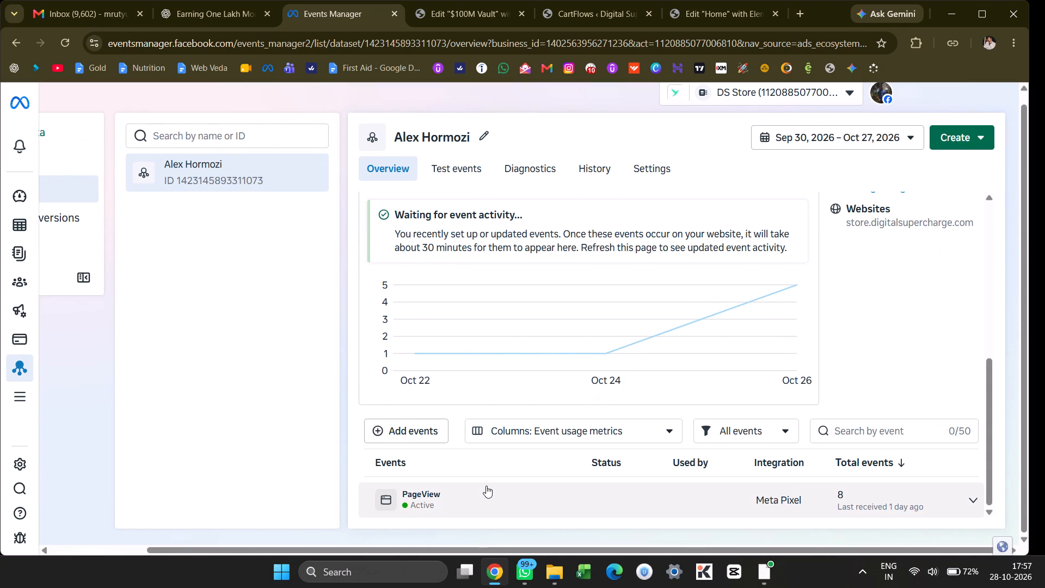
Expand the PageView event to inspect its activity and parameters, dismiss the details tip, and collapse it.
left_click(487, 485)
scroll(487, 485, "down", 2)
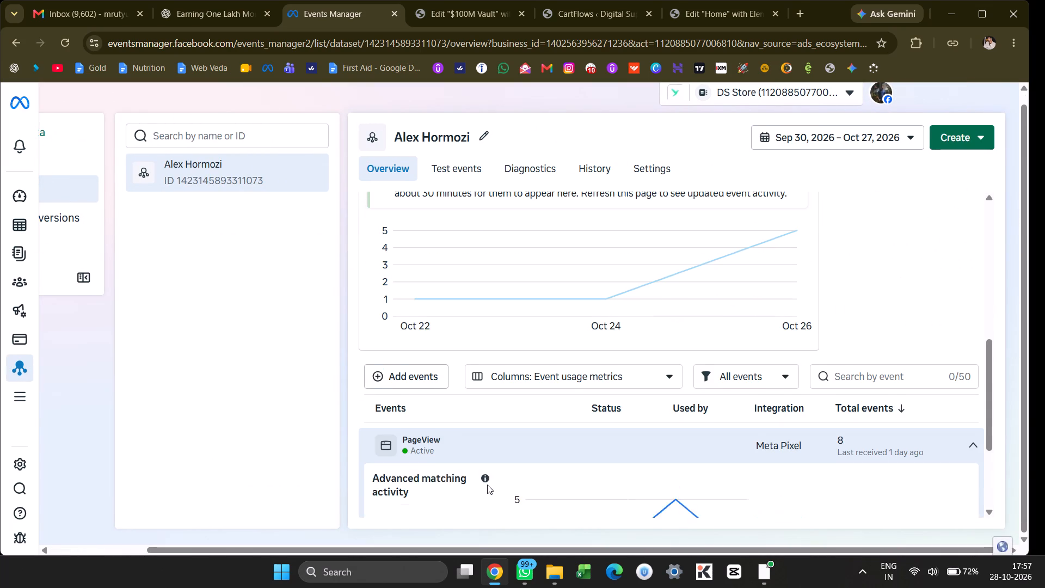
scroll(487, 485, "down", 2)
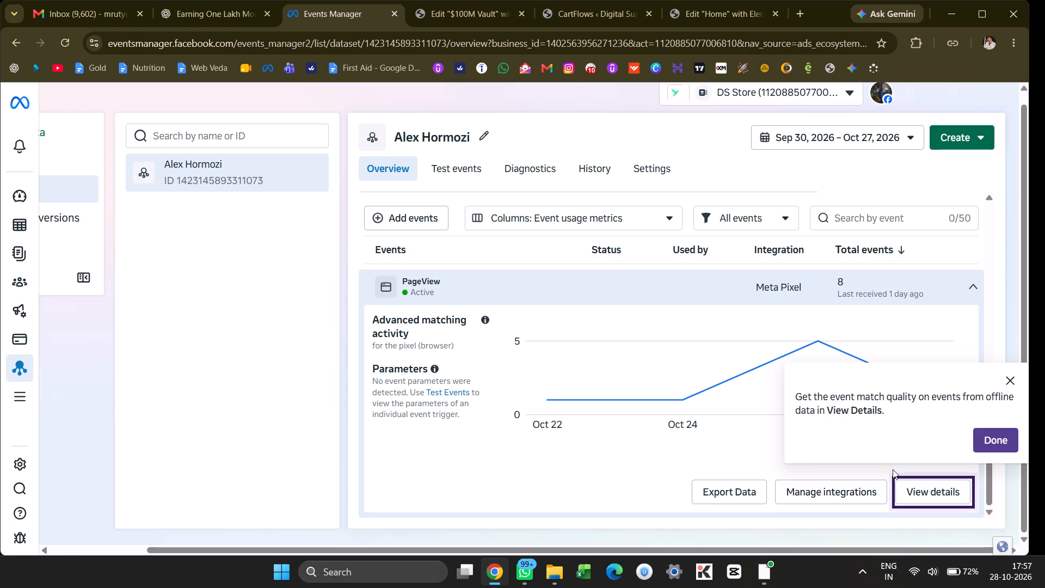
left_click(1003, 448)
scroll(869, 363, "down", 2)
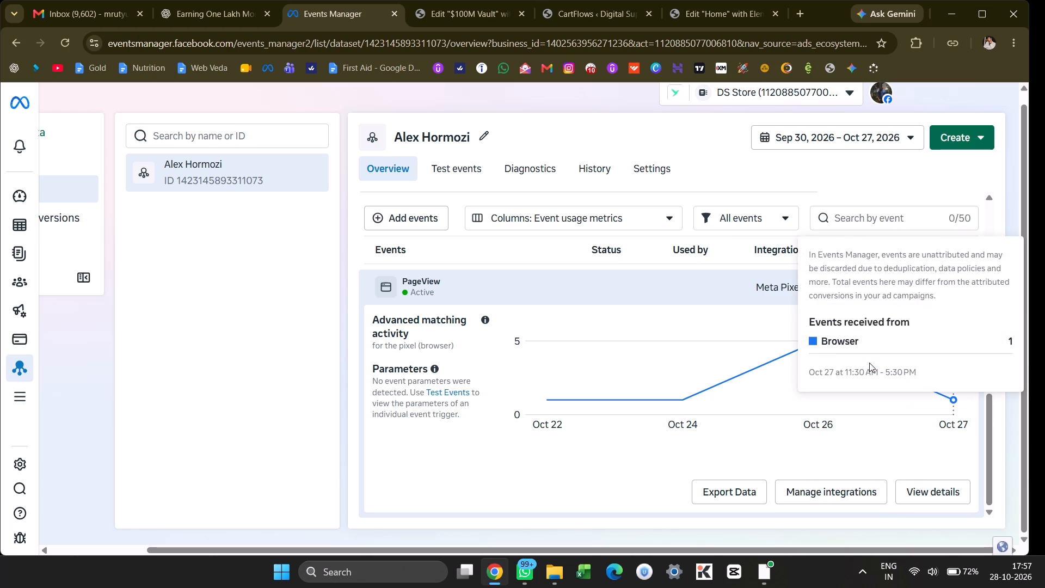
left_click(710, 297)
Examine the dataset overview for the event setup progress and the list of received events.
scroll(710, 297, "up", 3)
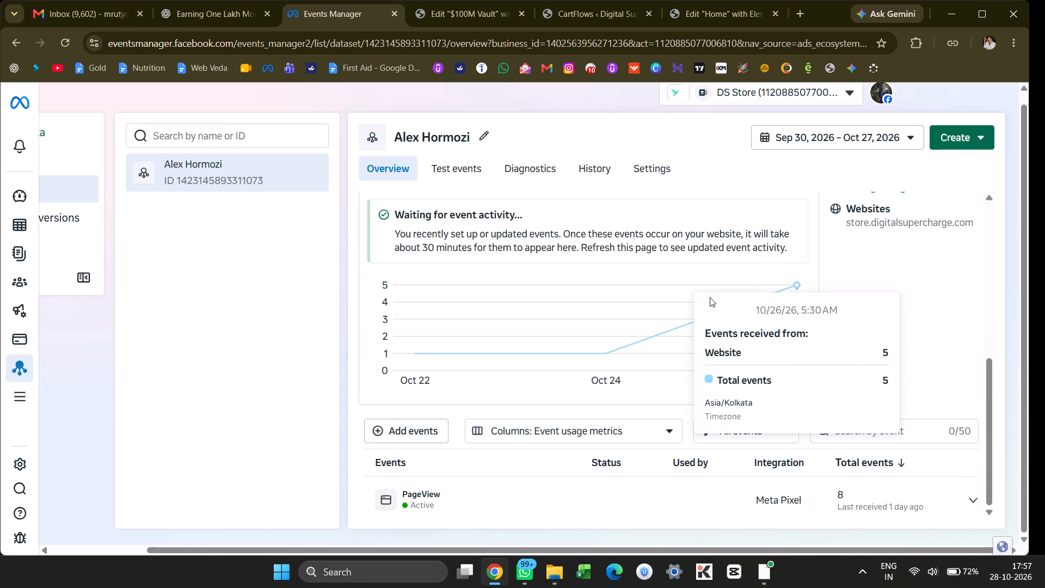
scroll(710, 297, "up", 1)
scroll(710, 297, "right", 3)
scroll(710, 297, "left", 3)
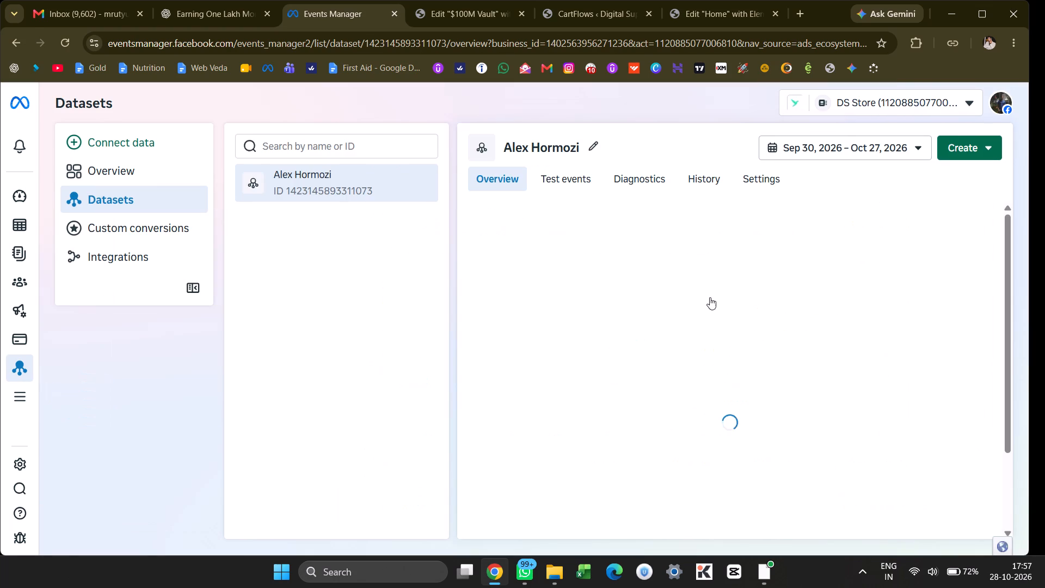
scroll(710, 297, "left", 6)
scroll(710, 297, "down", 3)
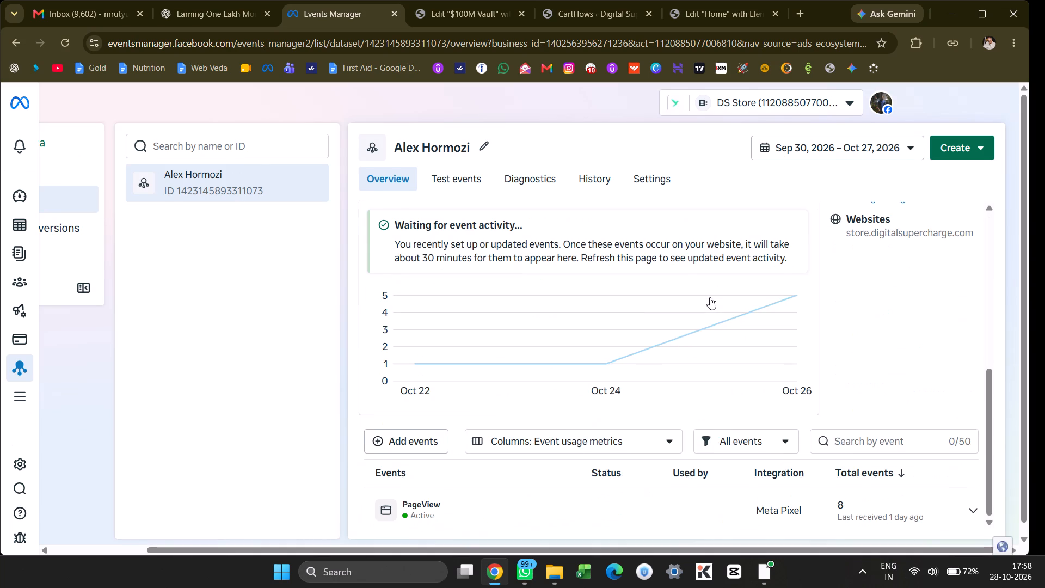
scroll(710, 297, "left", 9)
scroll(710, 297, "up", 2)
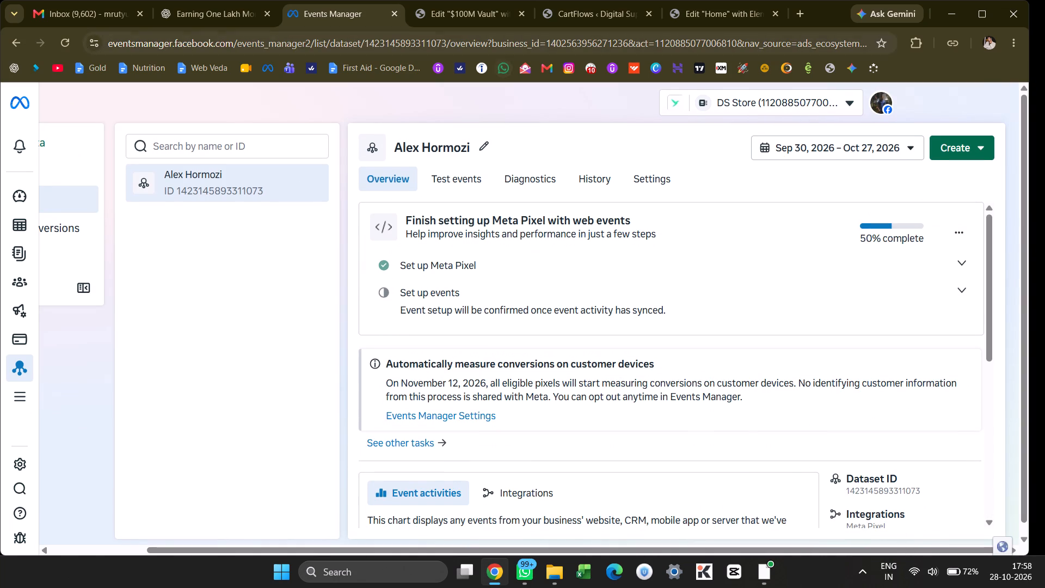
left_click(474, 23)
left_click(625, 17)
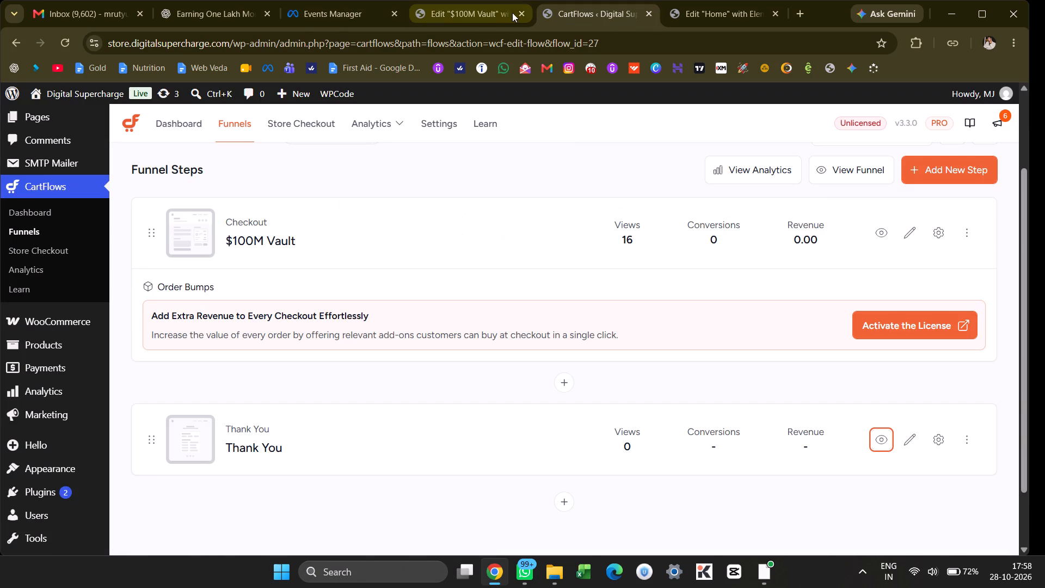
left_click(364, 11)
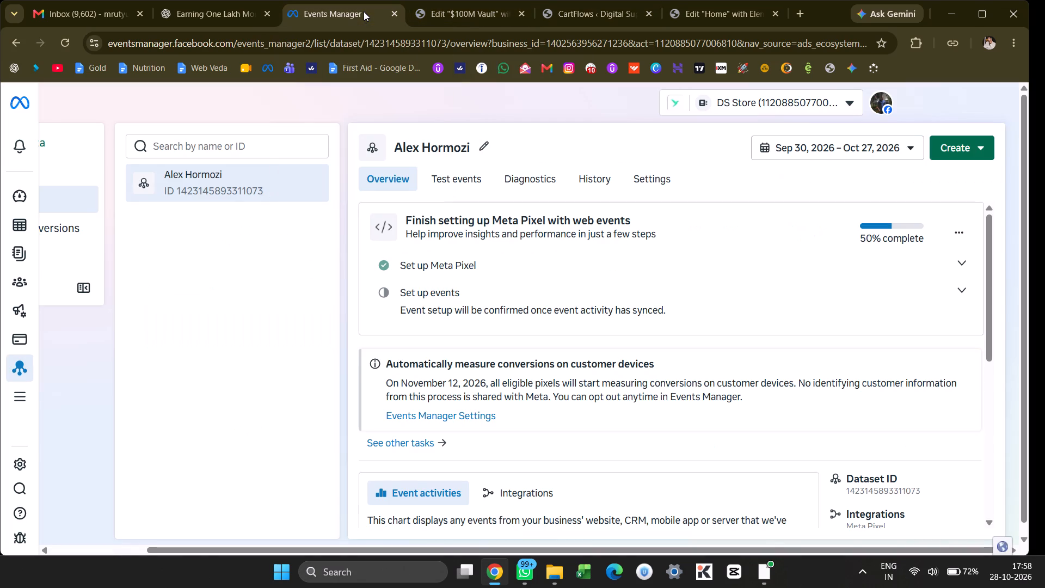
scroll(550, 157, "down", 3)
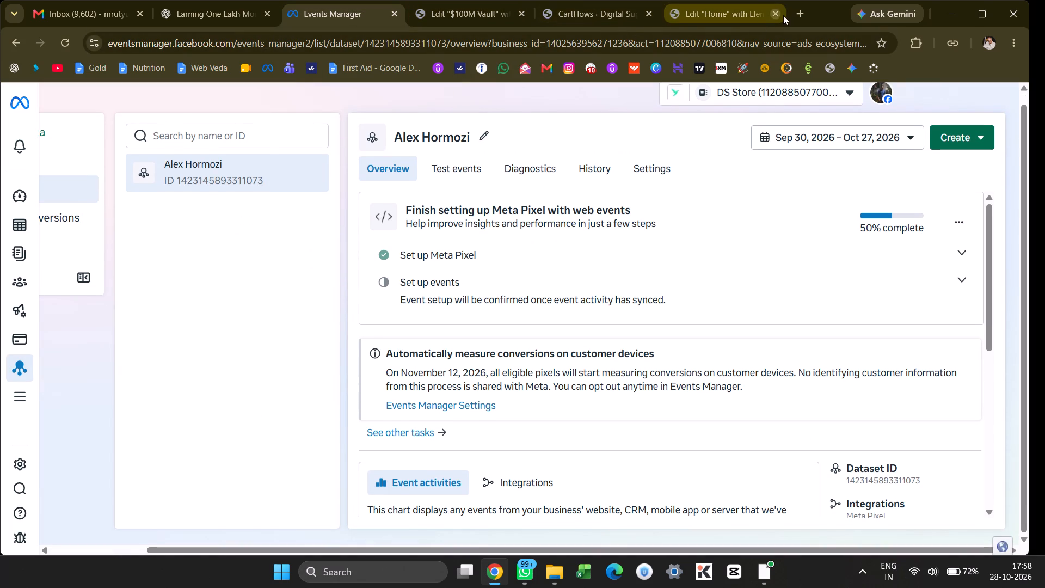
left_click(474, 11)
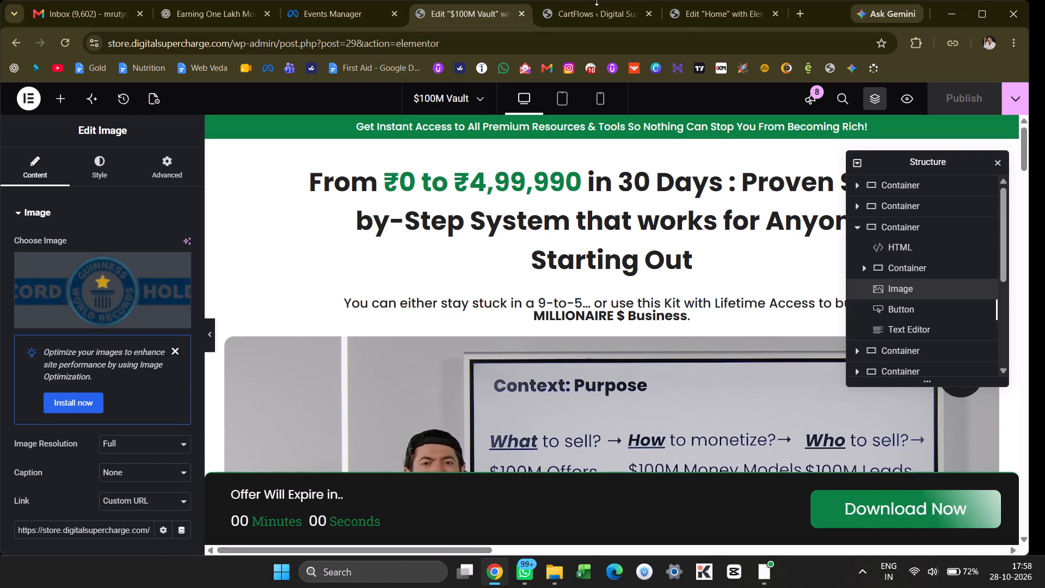
Preview the Home page from its Elementor editor and follow its first button to the live $100M Vault page.
left_click(733, 2)
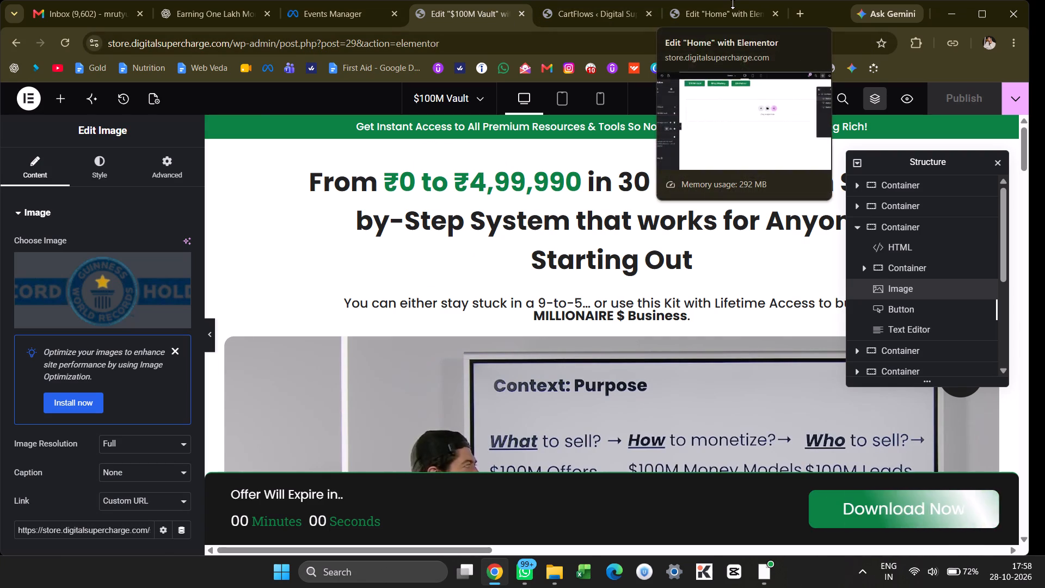
left_click(733, 3)
left_click(736, 14)
left_click(907, 106)
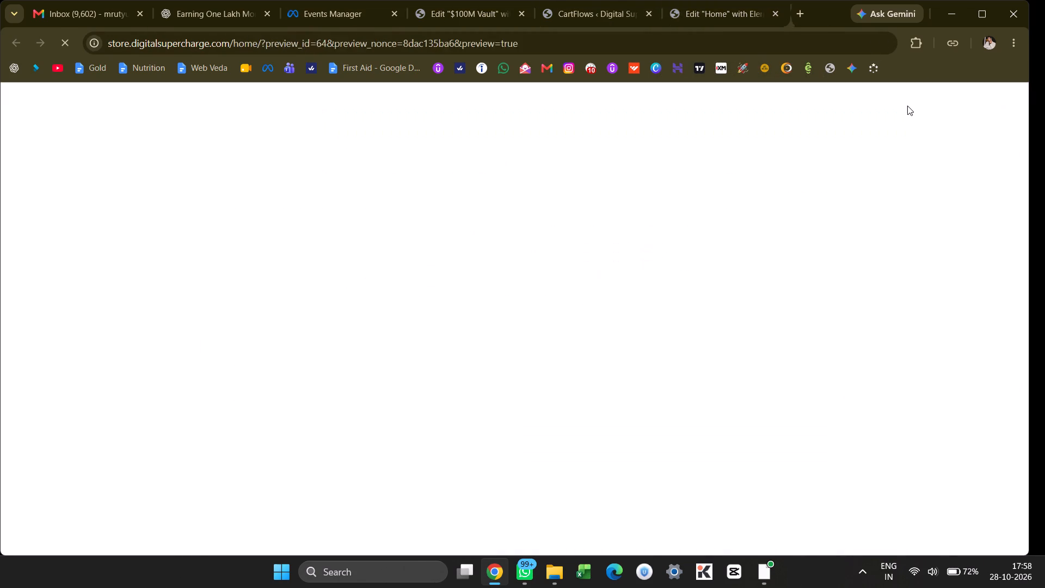
left_click(193, 132)
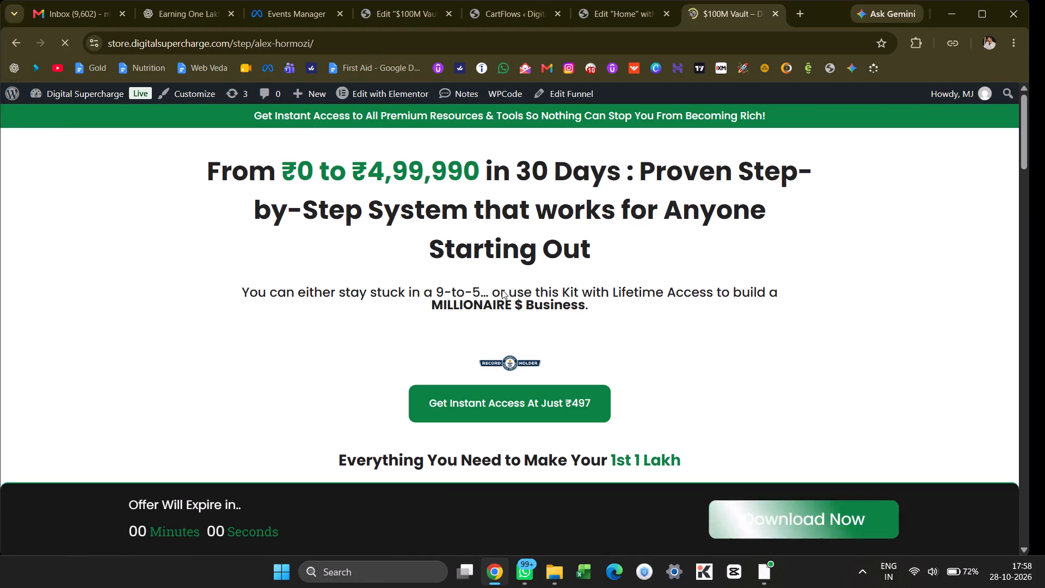
Test the $100M Vault checkout from Download Now, submitting the prefilled information with Get Instant Access to proceed to Razorpay payment.
left_click(764, 517)
scroll(562, 373, "down", 1)
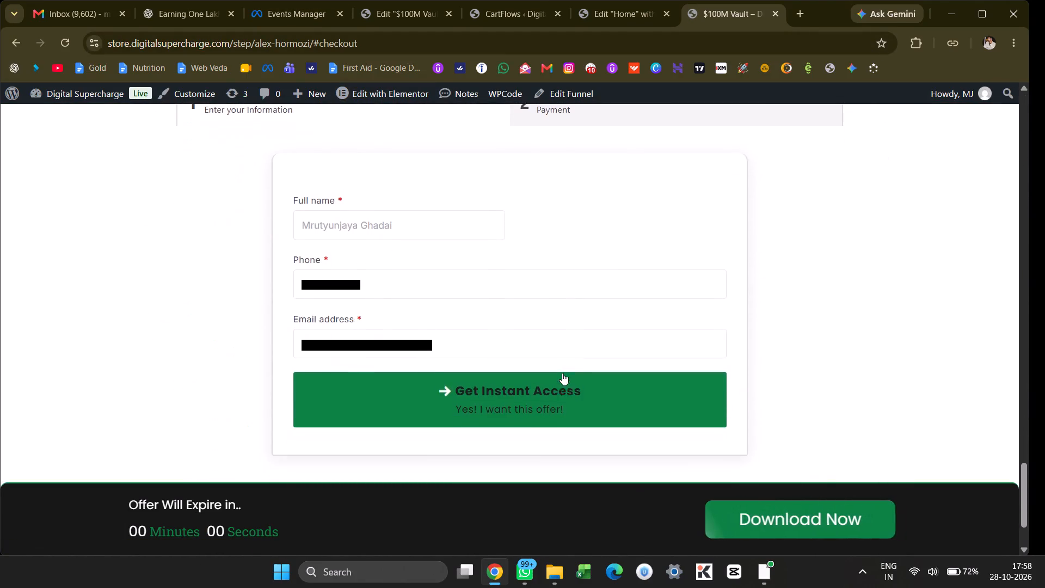
left_click(512, 365)
scroll(512, 365, "down", 1)
left_click(512, 365)
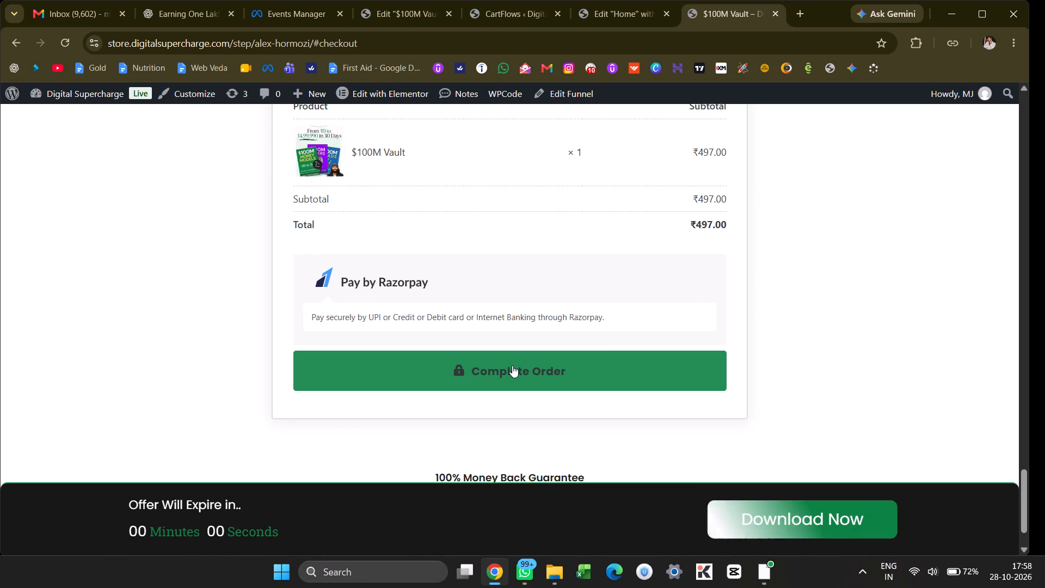
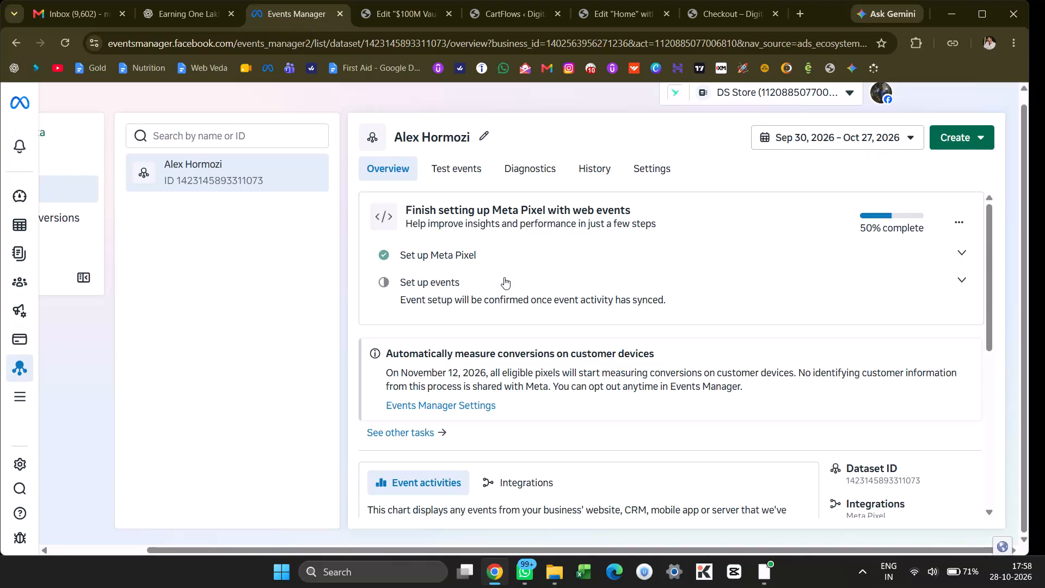
Examine the Alex Hormozi dataset overview for event setup progress, the activity chart and the list of received events.
scroll(504, 277, "down", 4)
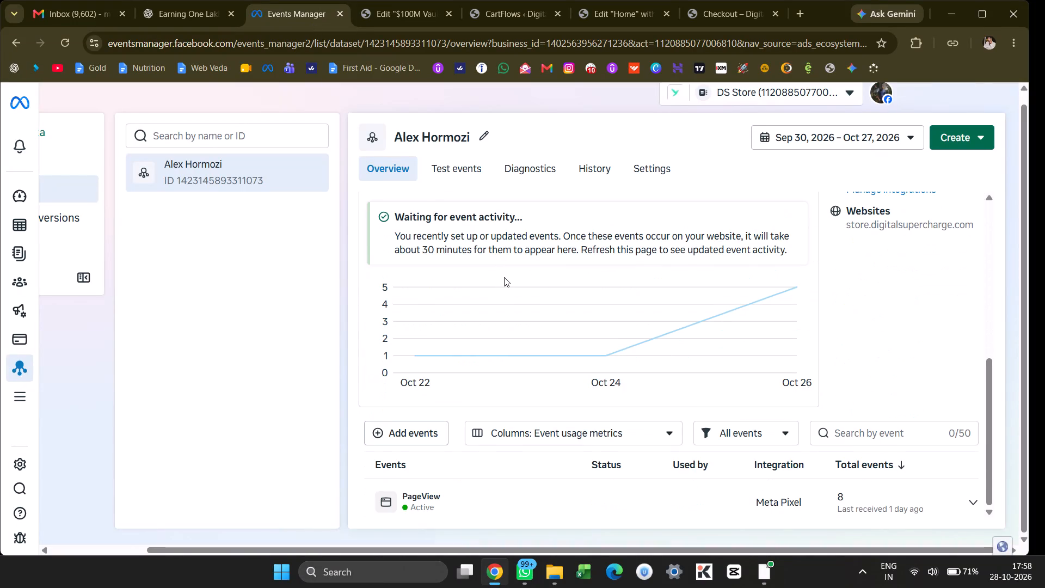
scroll(504, 277, "up", 6)
scroll(504, 277, "down", 7)
scroll(504, 277, "left", 1)
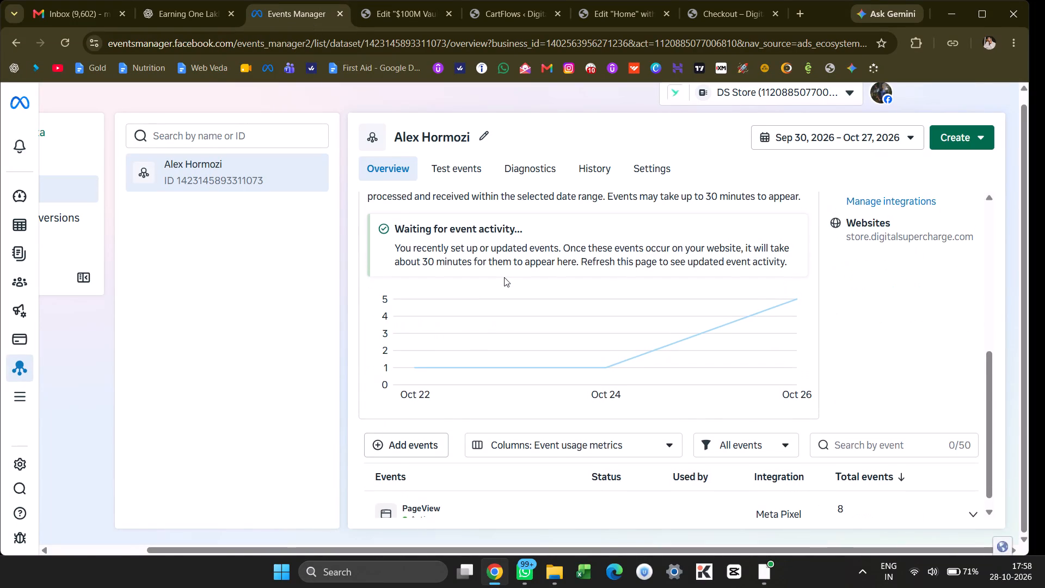
scroll(504, 277, "down", 2)
scroll(504, 277, "up", 10)
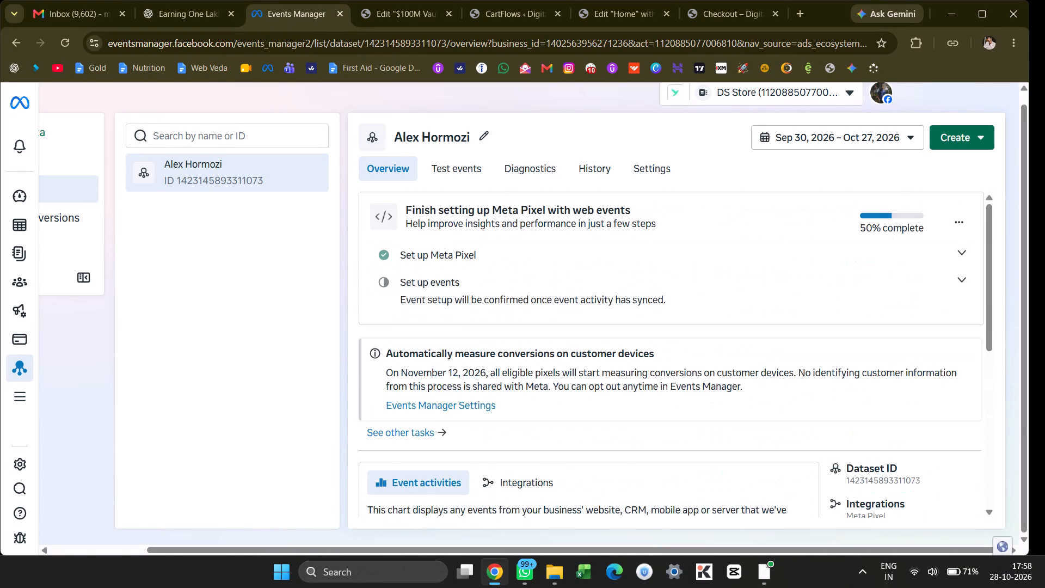
scroll(504, 279, "down", 10)
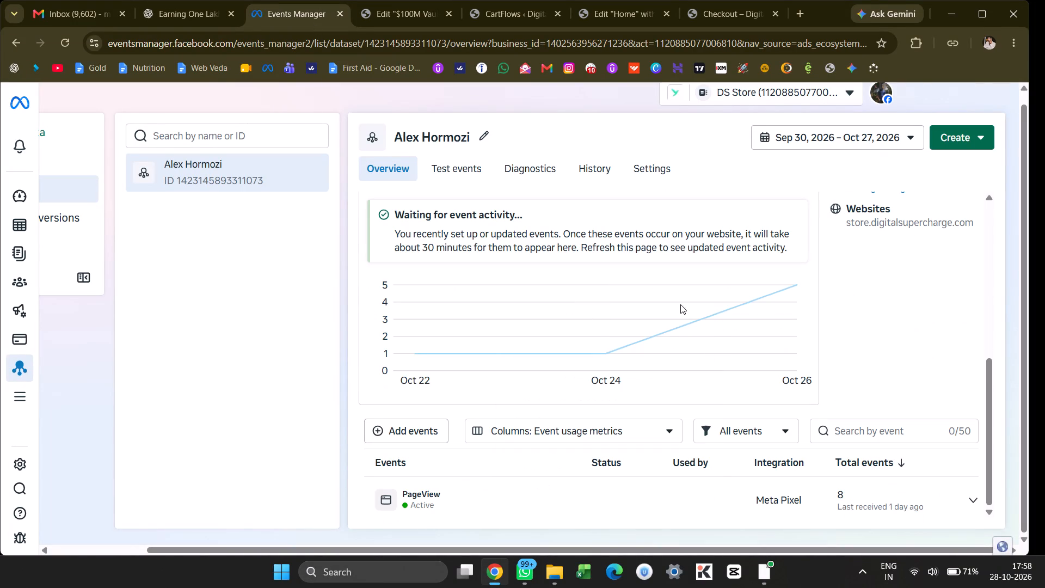
scroll(601, 307, "down", 3)
Separate the Home page's Elementor editor into its own window and close it, and close the remaining browser window.
left_click_drag(584, 5, 1014, 0)
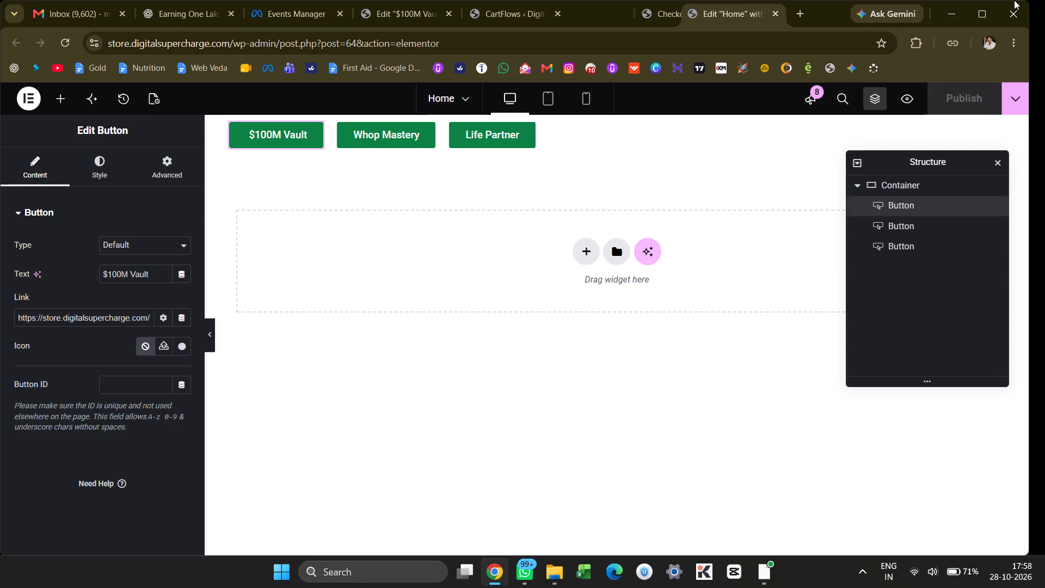
left_click(1031, 6)
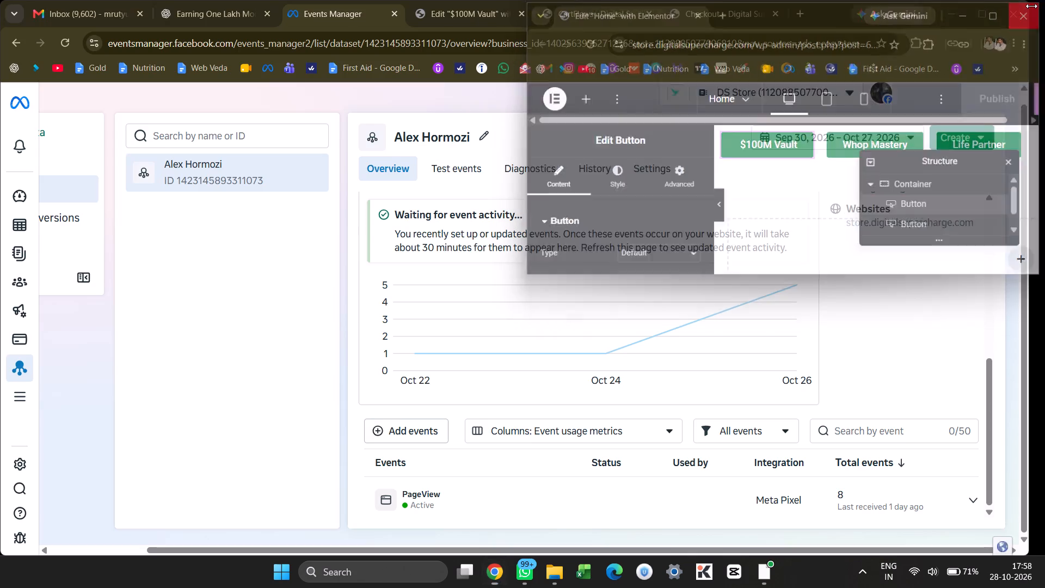
left_click(1018, 12)
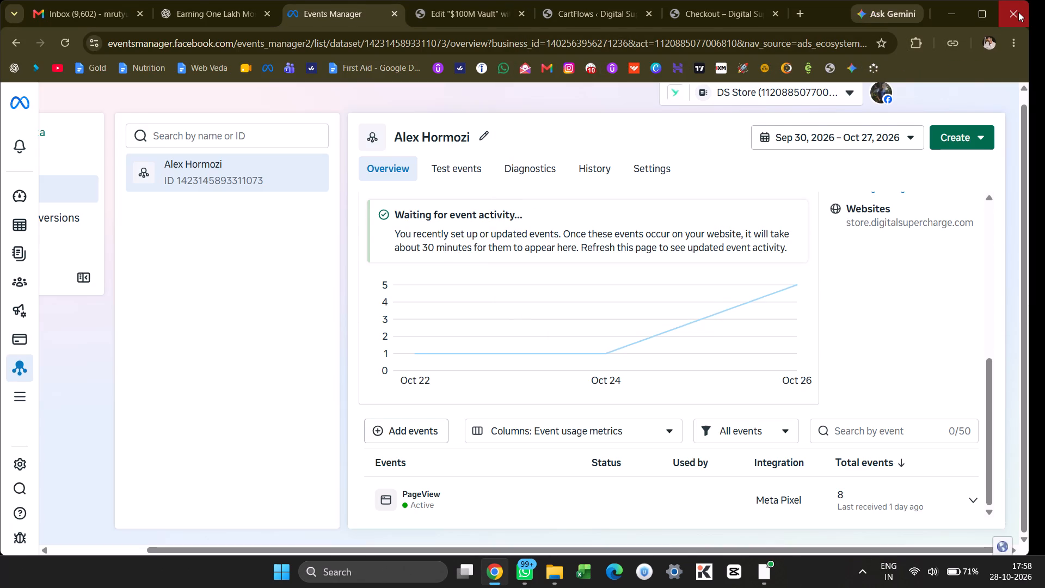